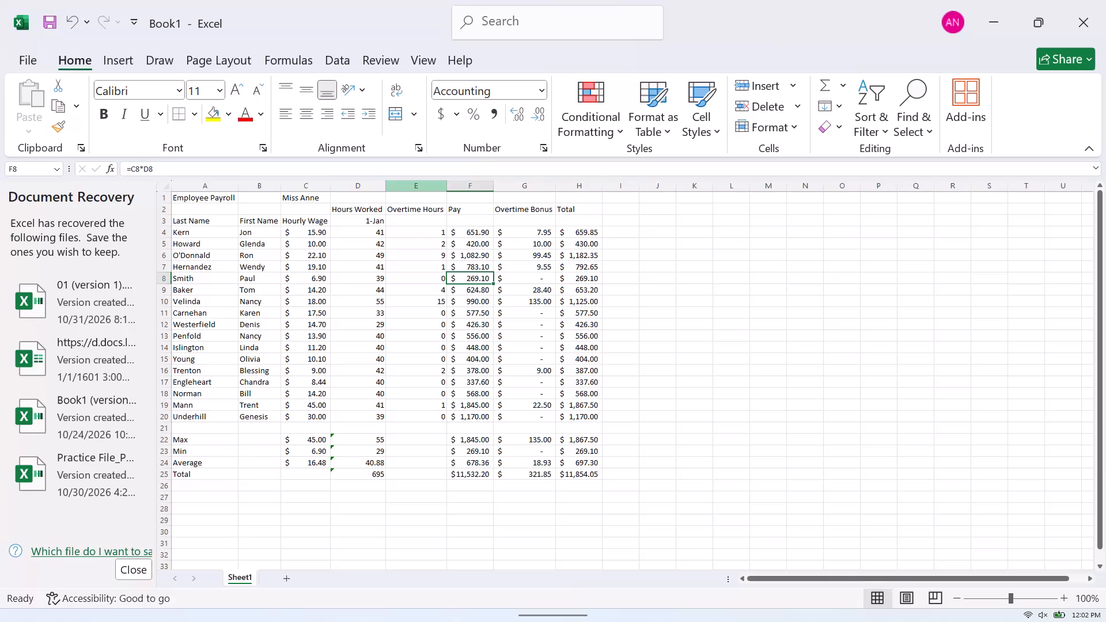
Insert five blank columns between the Hours Worked and Overtime Hours columns.
left_click(414, 187)
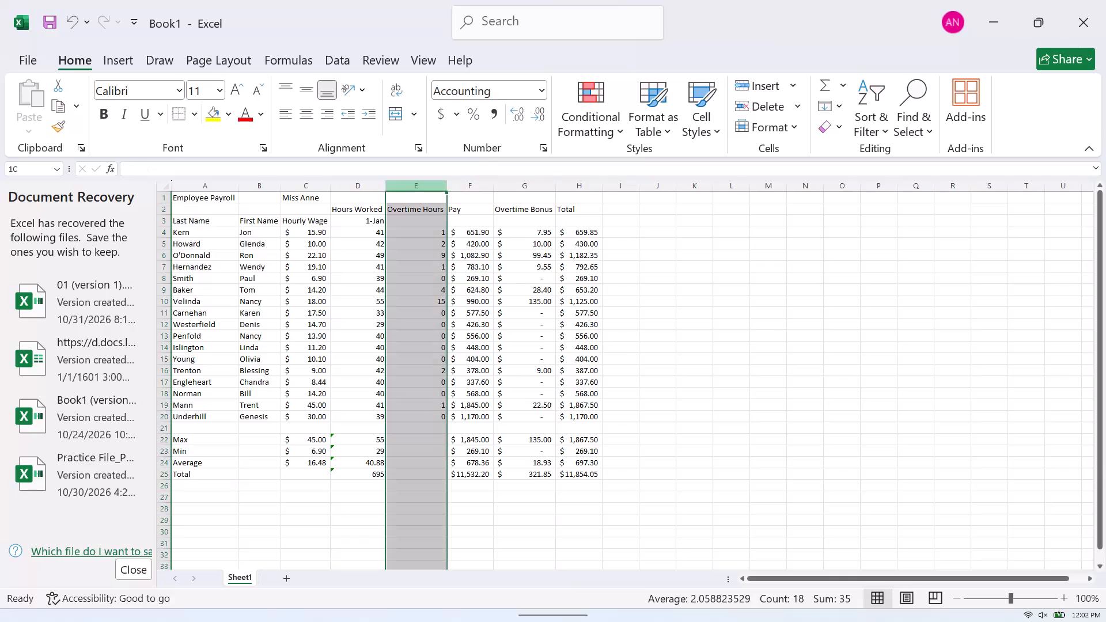
right_click(414, 187)
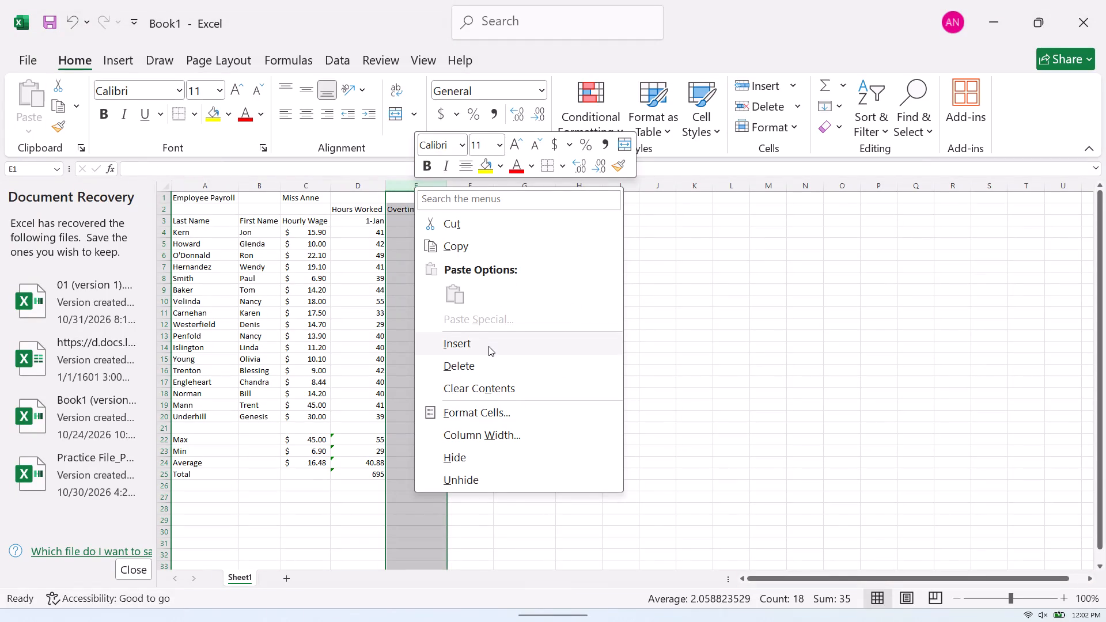
left_click(488, 346)
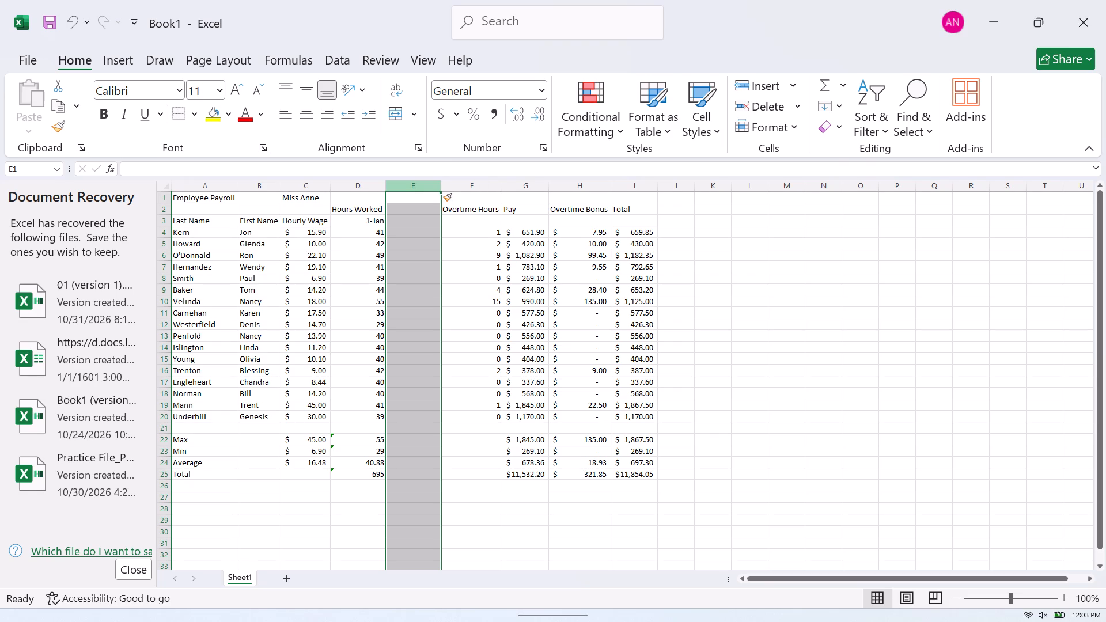
right_click(411, 187)
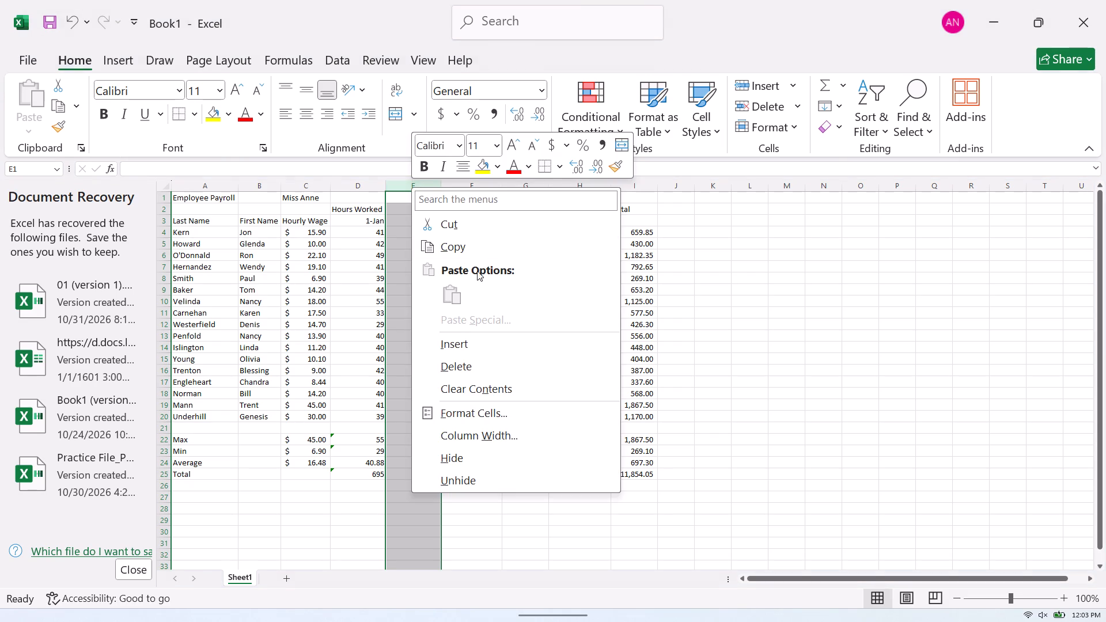
left_click(479, 342)
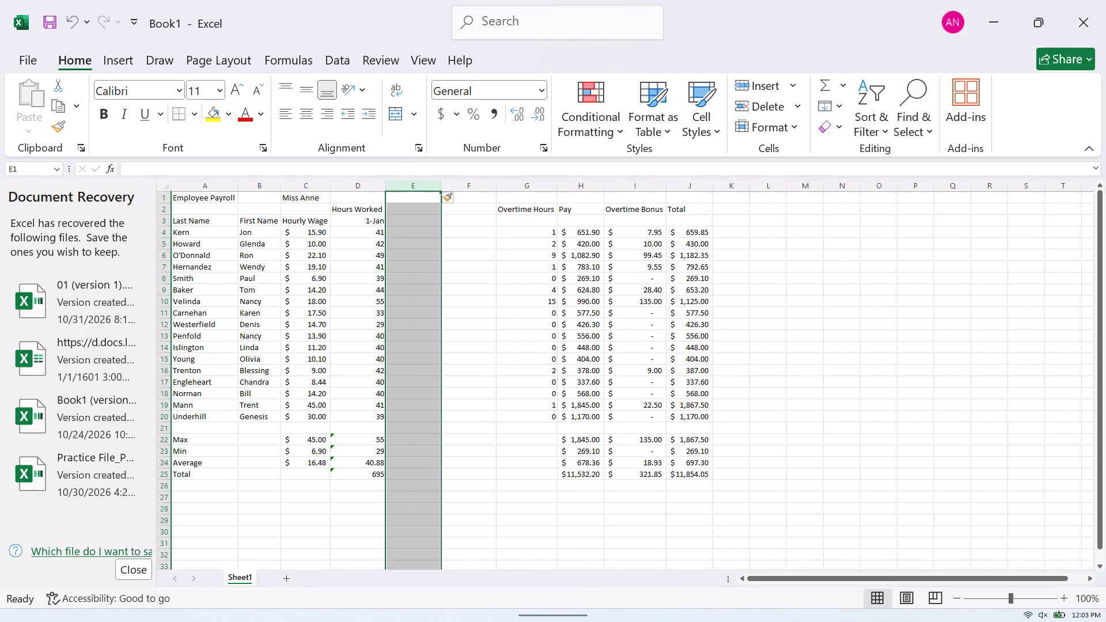
right_click(416, 184)
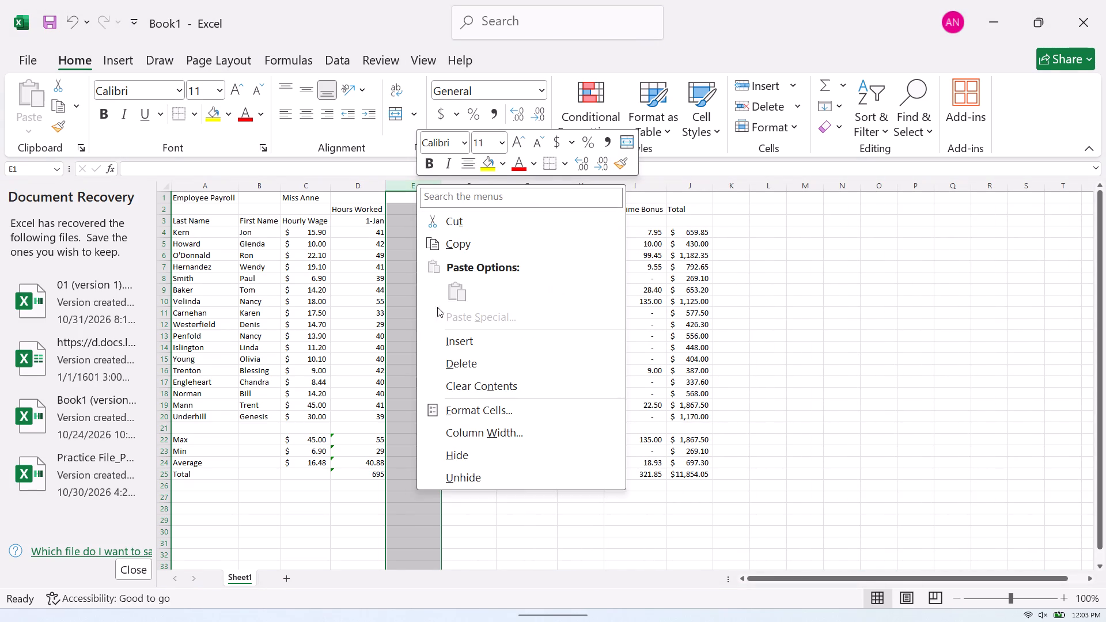
left_click(456, 340)
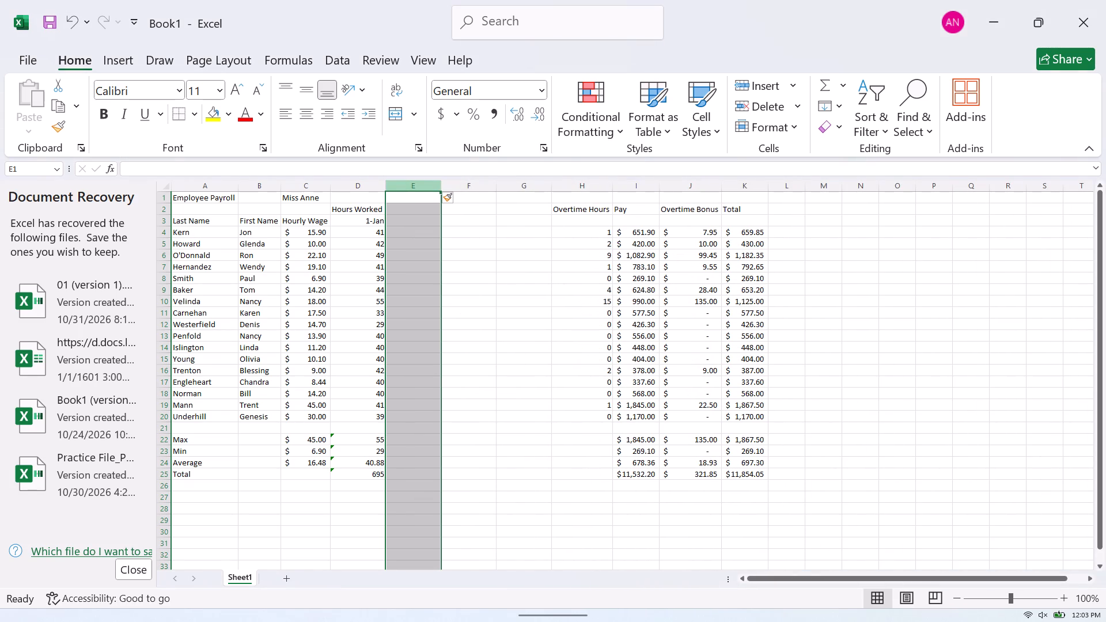
right_click(420, 188)
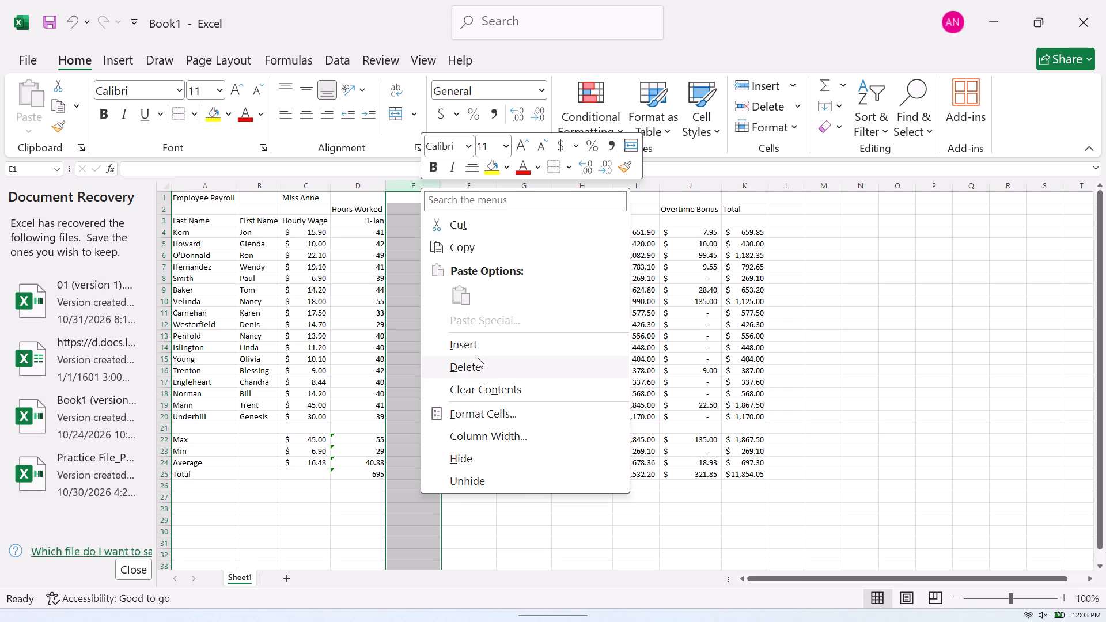
left_click(478, 348)
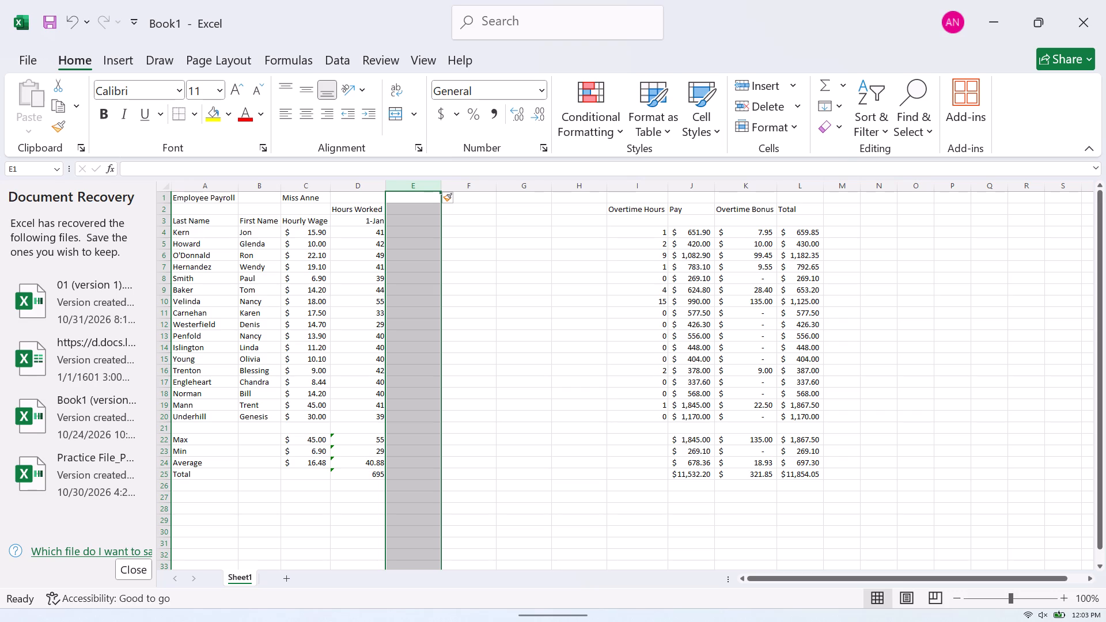
right_click(419, 182)
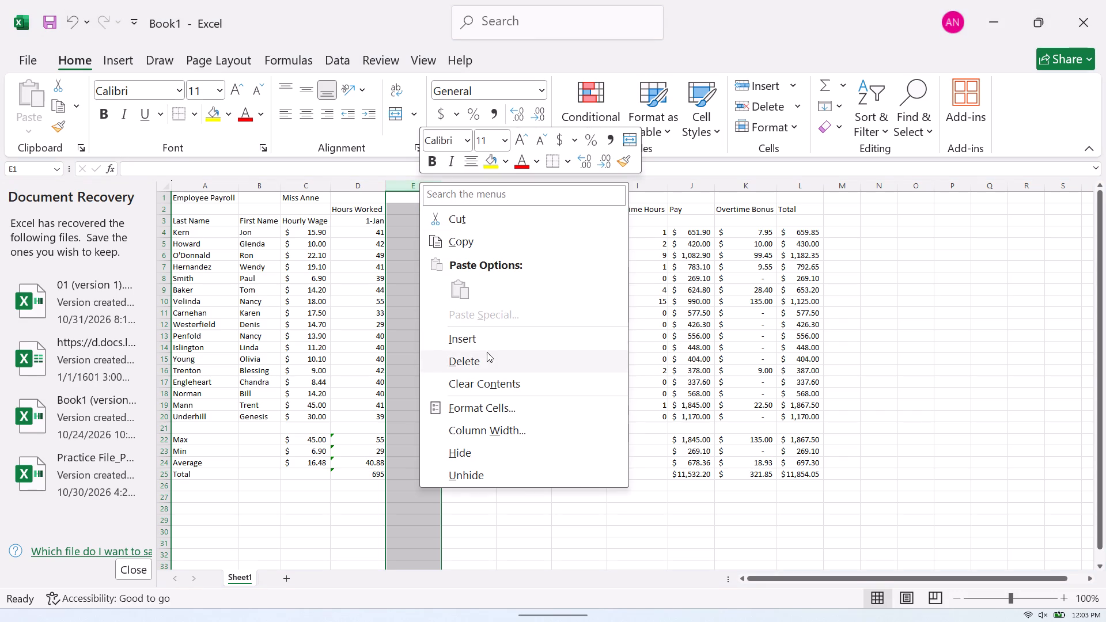
left_click(487, 340)
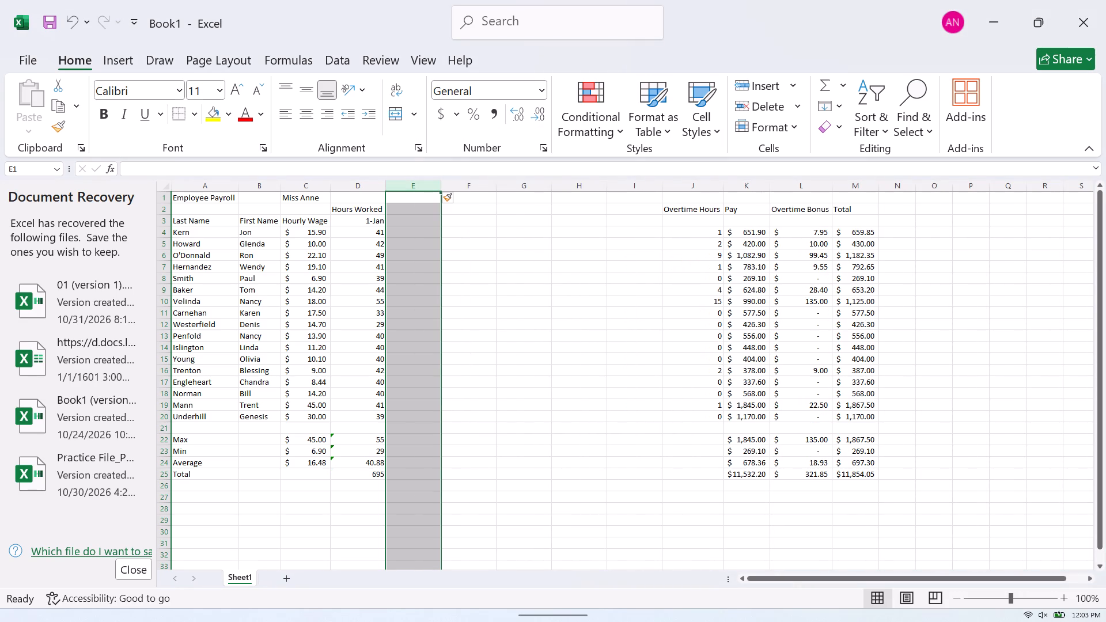
Enter the formula =D3+7 in cell E3 so its date falls one week after the date in D3.
left_click(408, 212)
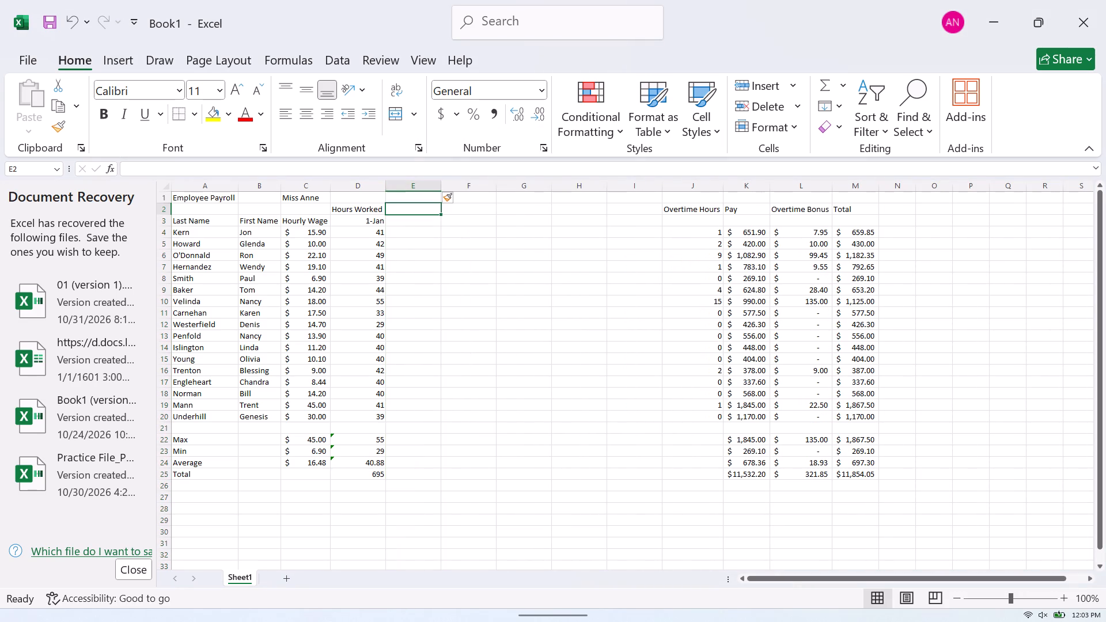
left_click(369, 223)
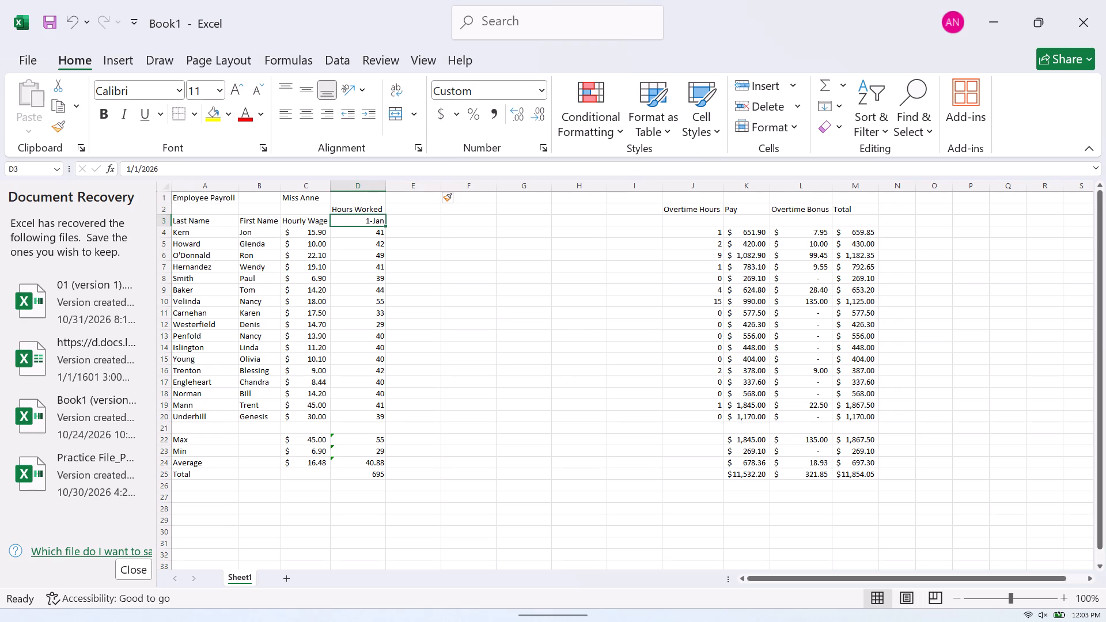
left_click(397, 222)
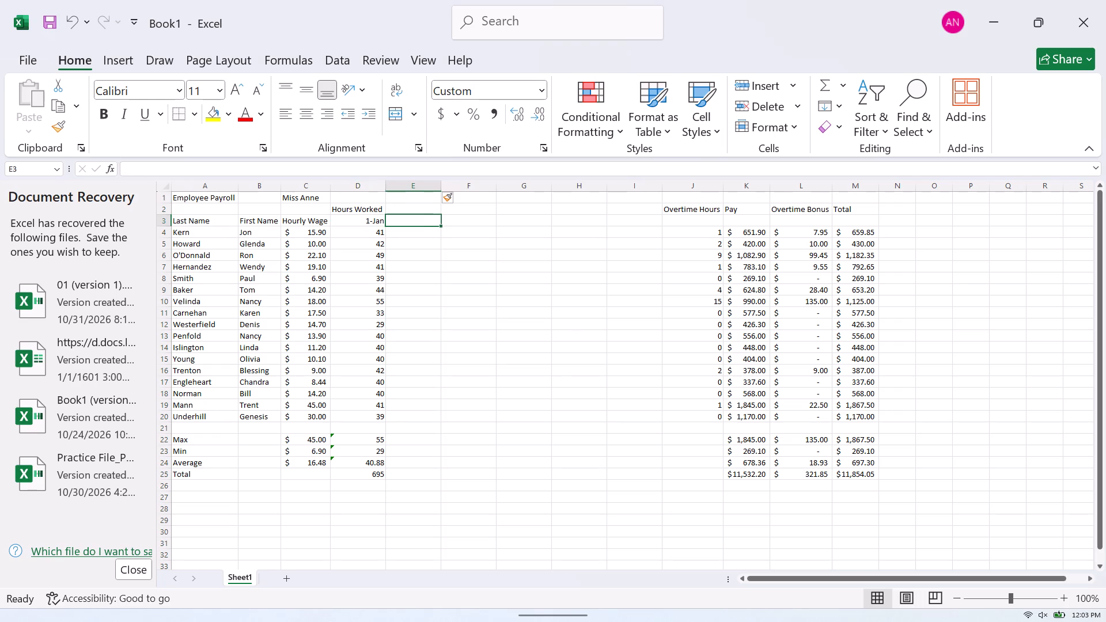
key("equal")
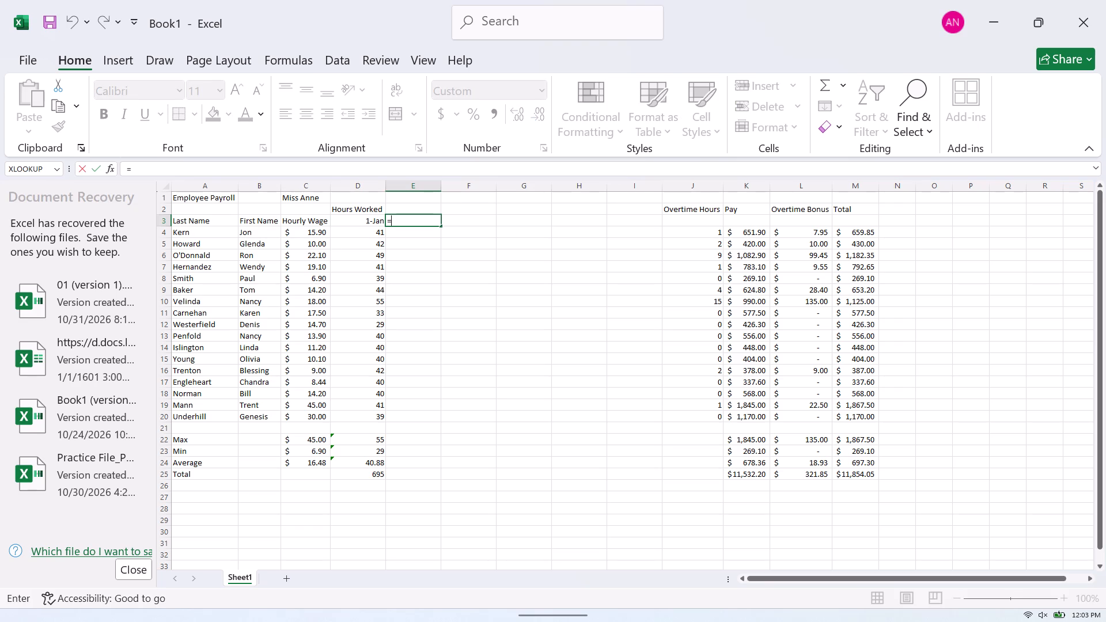
left_click(365, 222)
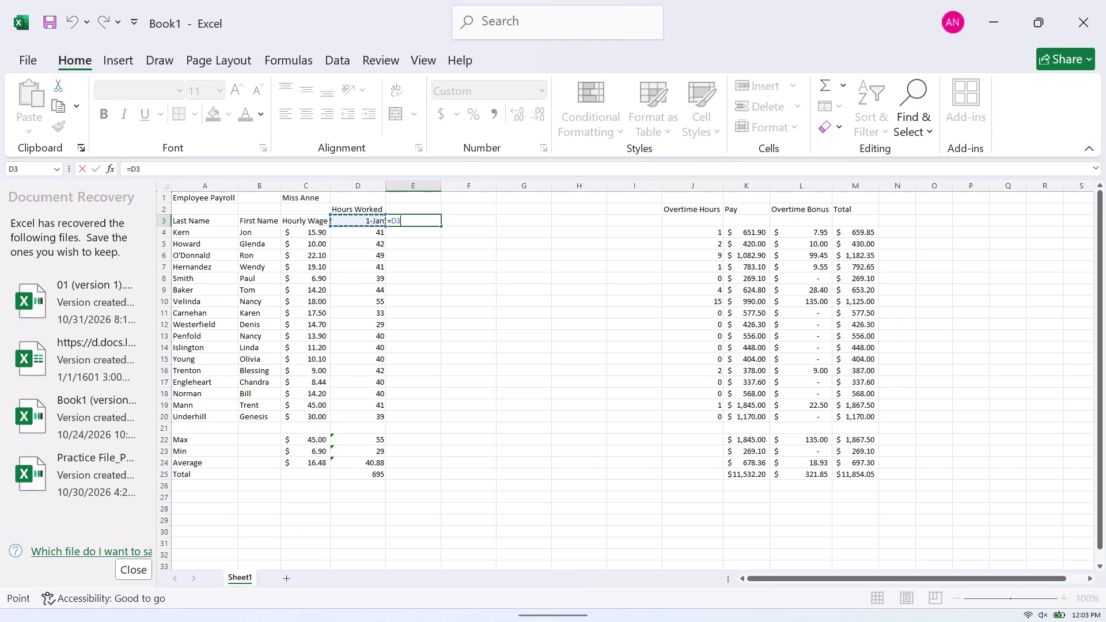
key("equal")
key("7")
key("BackSpace")
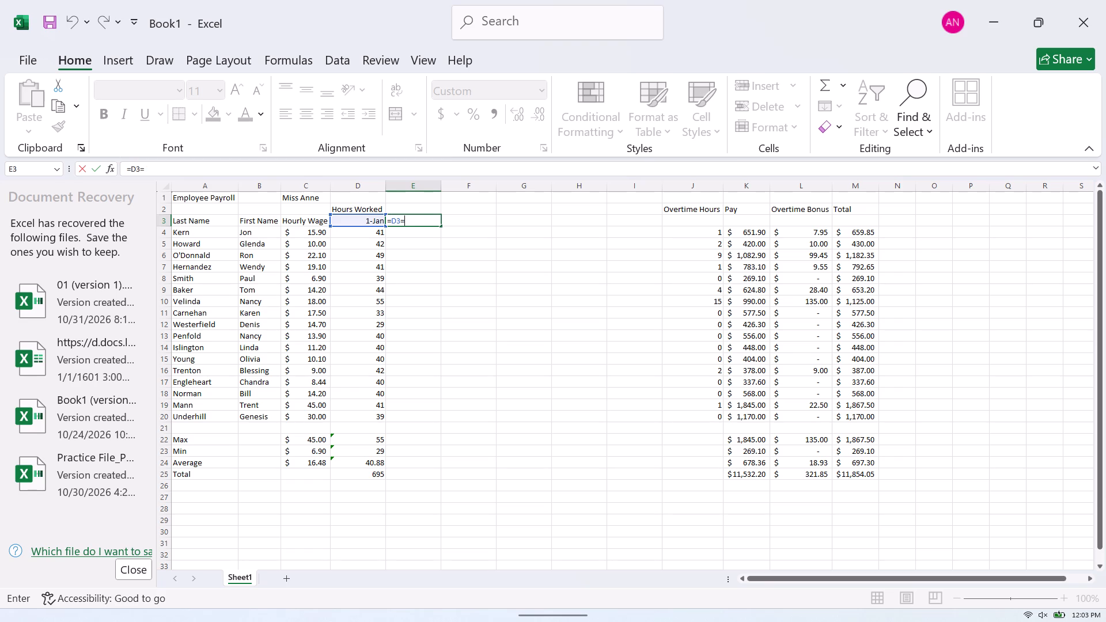
key("BackSpace")
key("shift+plus")
key("7")
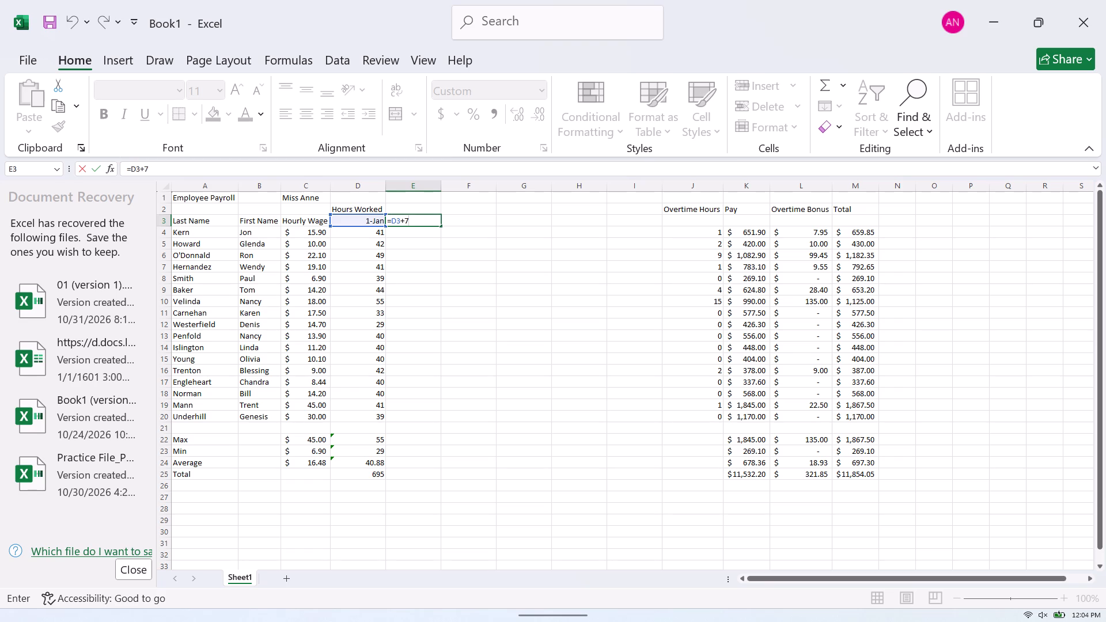
key("Return")
Fill the weekly date formula from E3 across row 3 through I3.
left_click(428, 220)
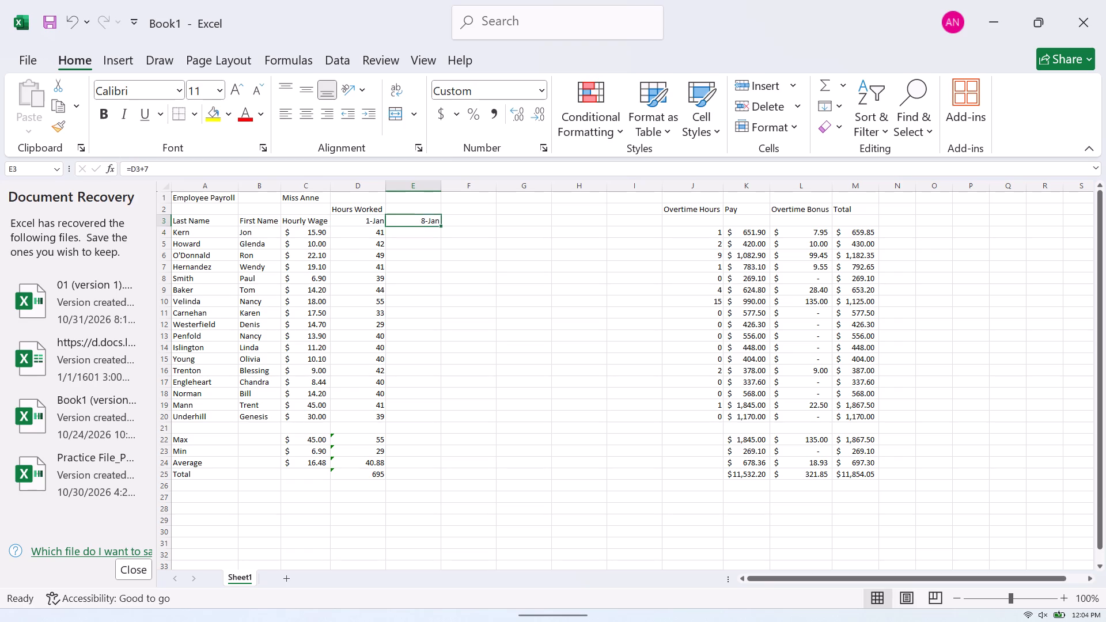
left_click_drag(441, 223, 460, 223)
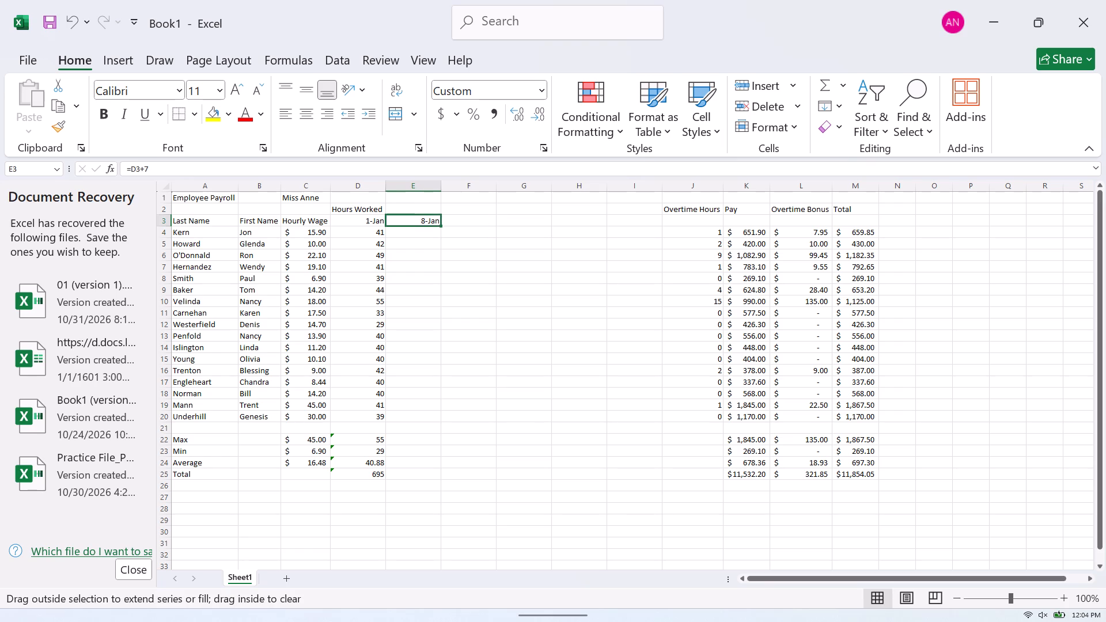
left_click_drag(460, 223, 646, 223)
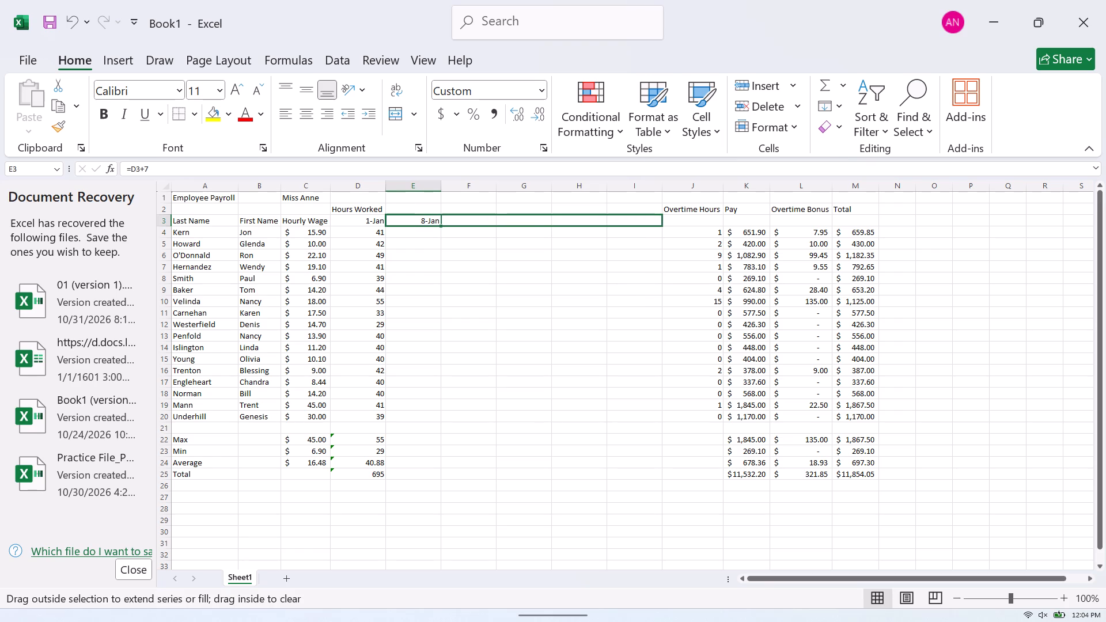
left_click_drag(646, 223, 647, 223)
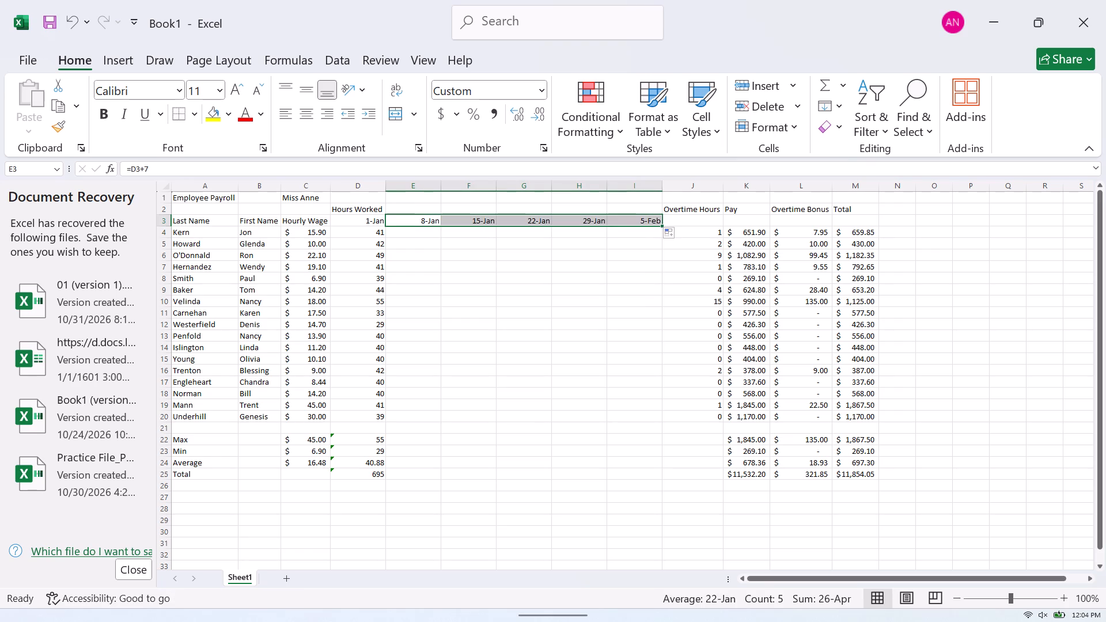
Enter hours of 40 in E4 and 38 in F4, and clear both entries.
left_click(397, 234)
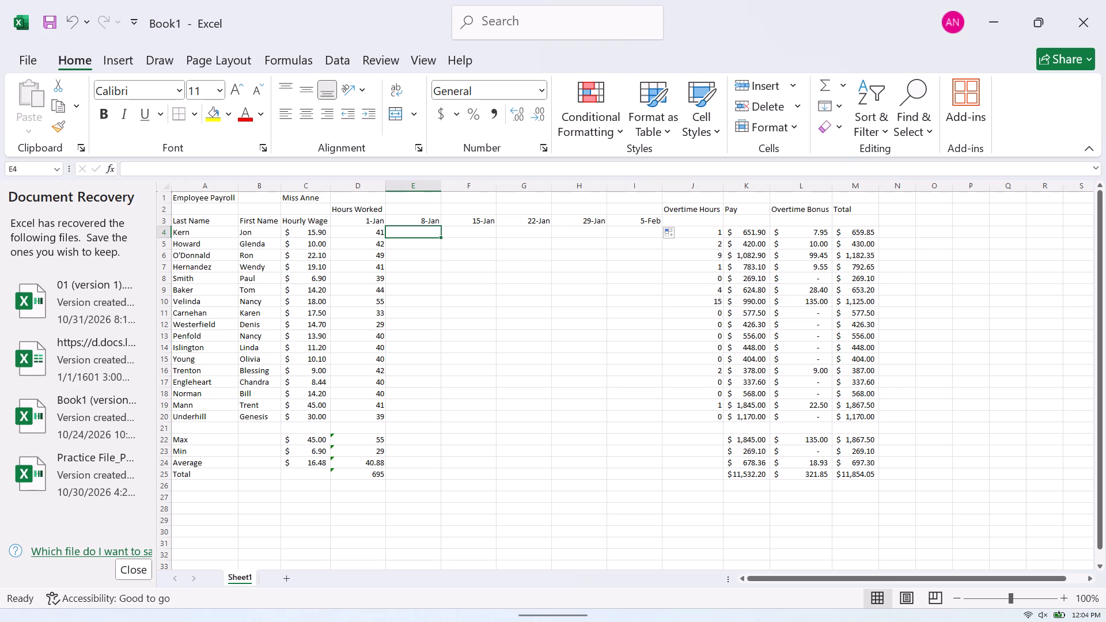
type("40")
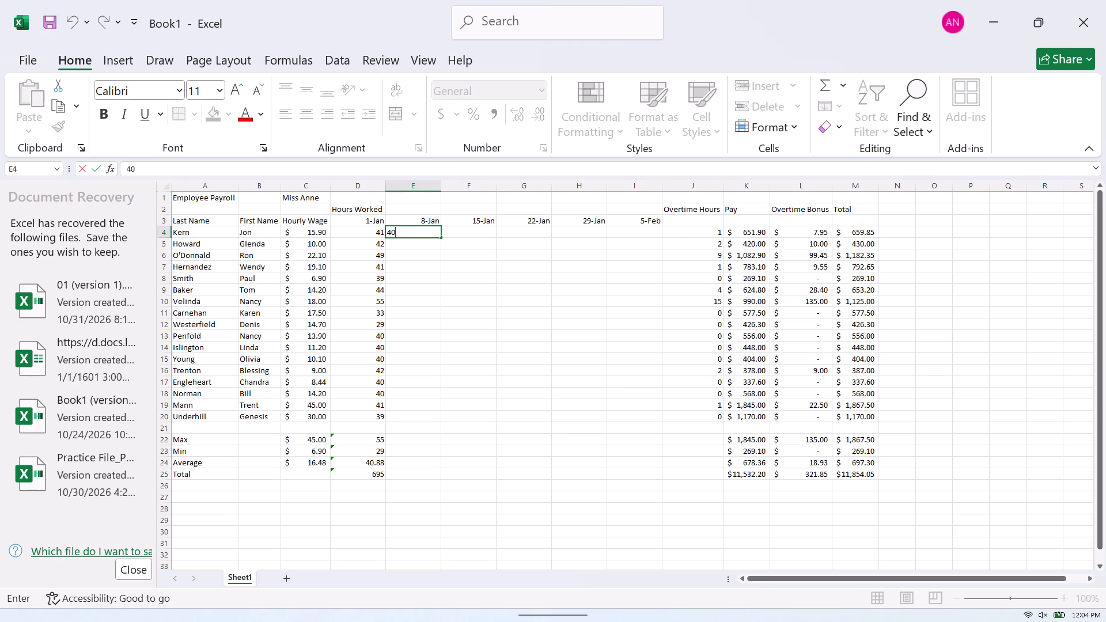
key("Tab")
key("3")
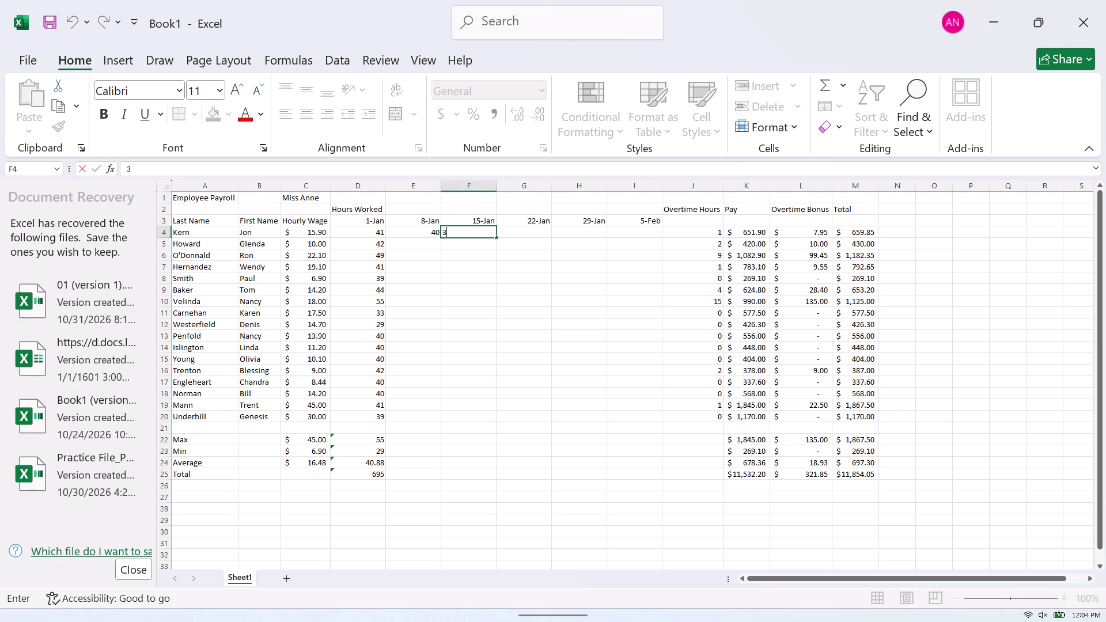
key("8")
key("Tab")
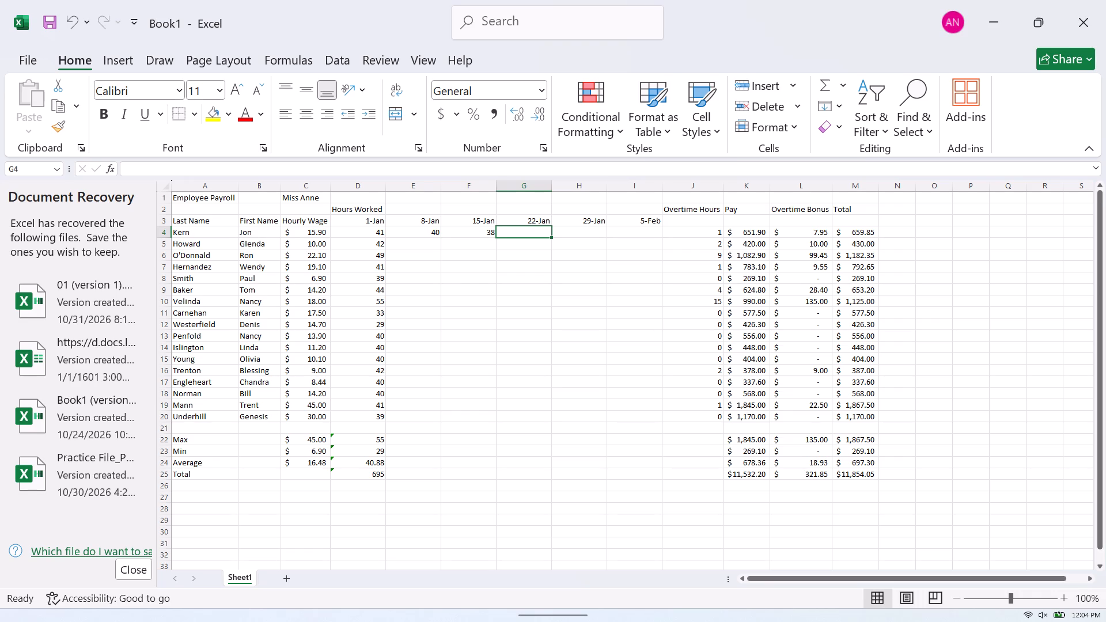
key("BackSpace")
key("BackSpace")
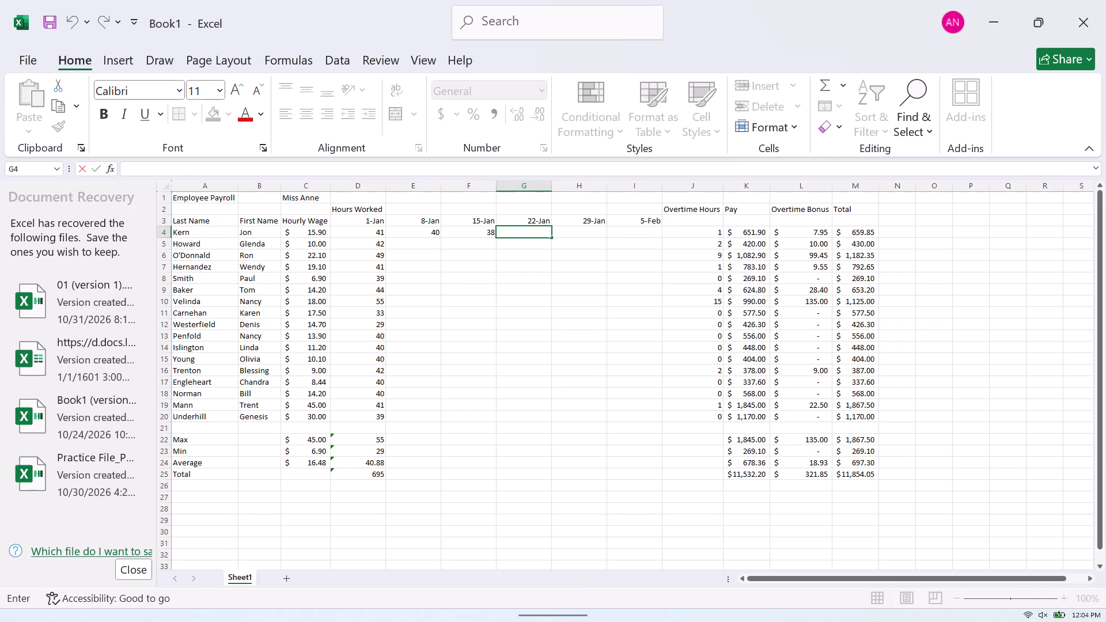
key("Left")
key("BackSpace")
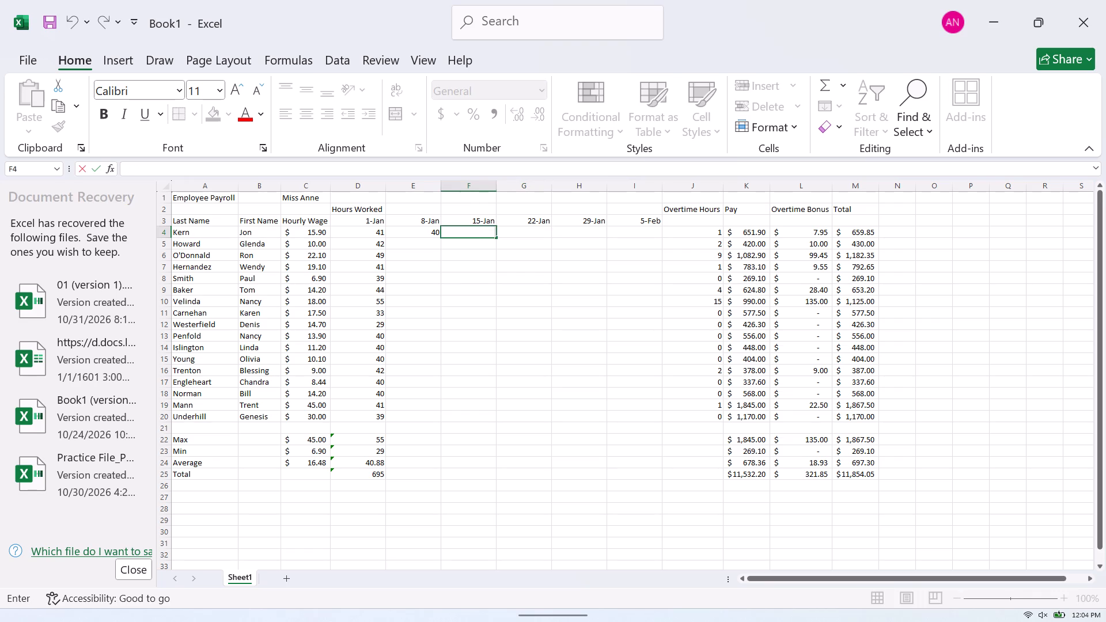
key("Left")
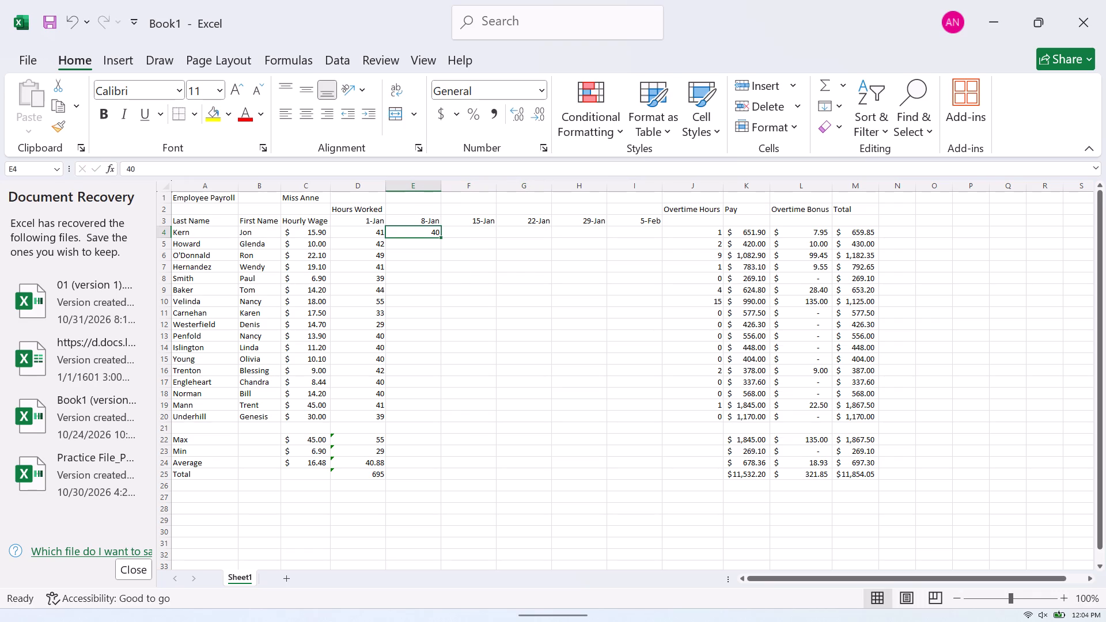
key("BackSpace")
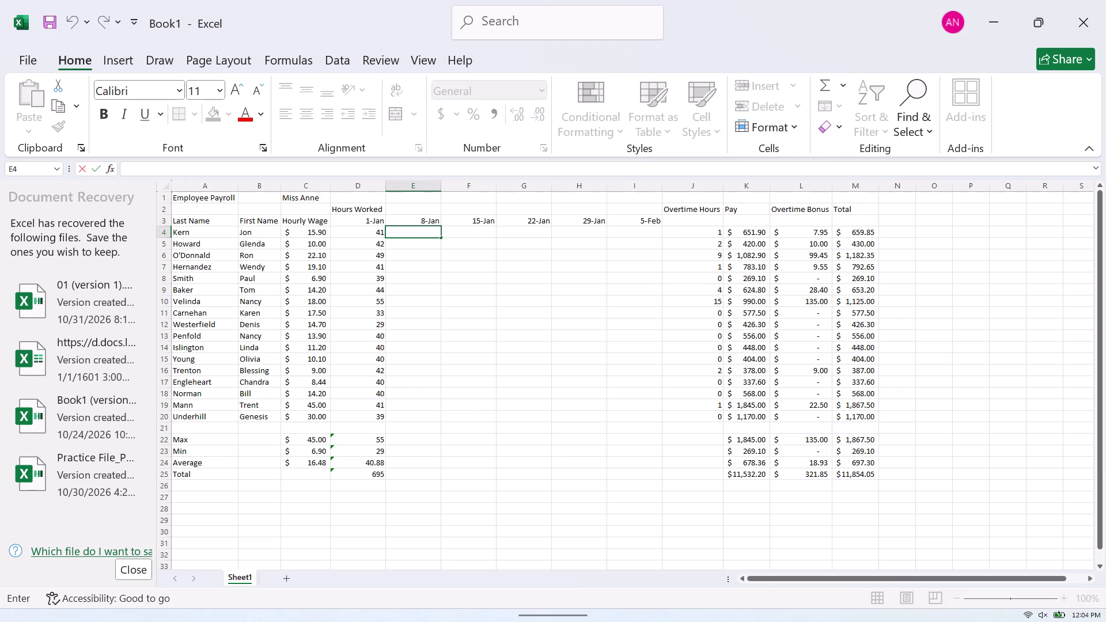
Enter the first employee's weekly hours in E4:H4 as 42, 39, 30 and 46.
type("42")
key("Tab")
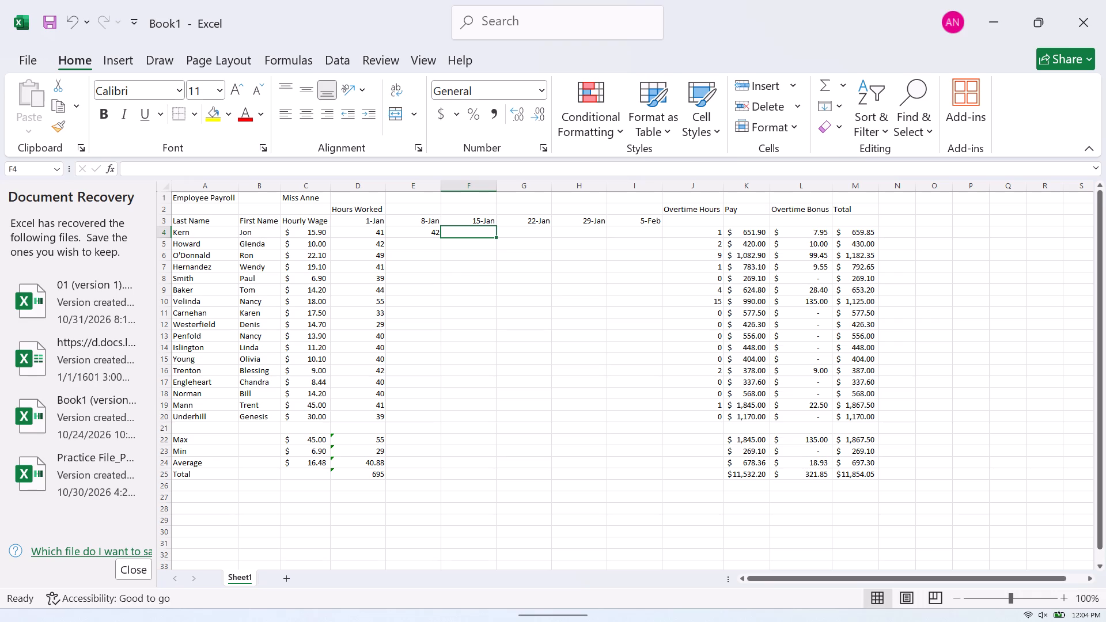
type("39")
key("Tab")
type("30")
key("Tab")
type("46")
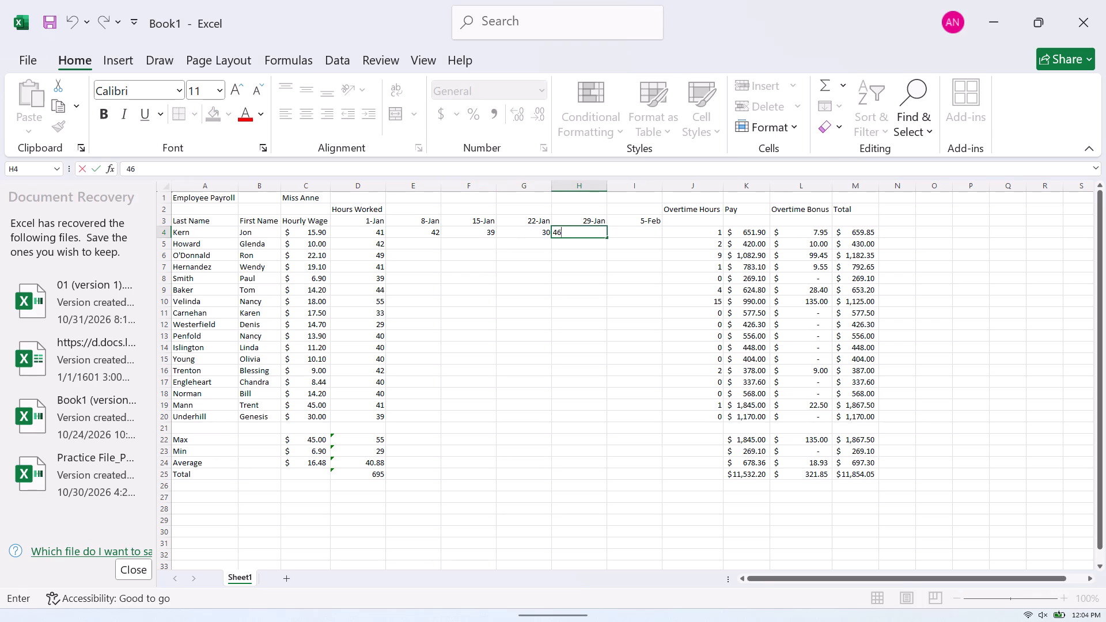
key("Return")
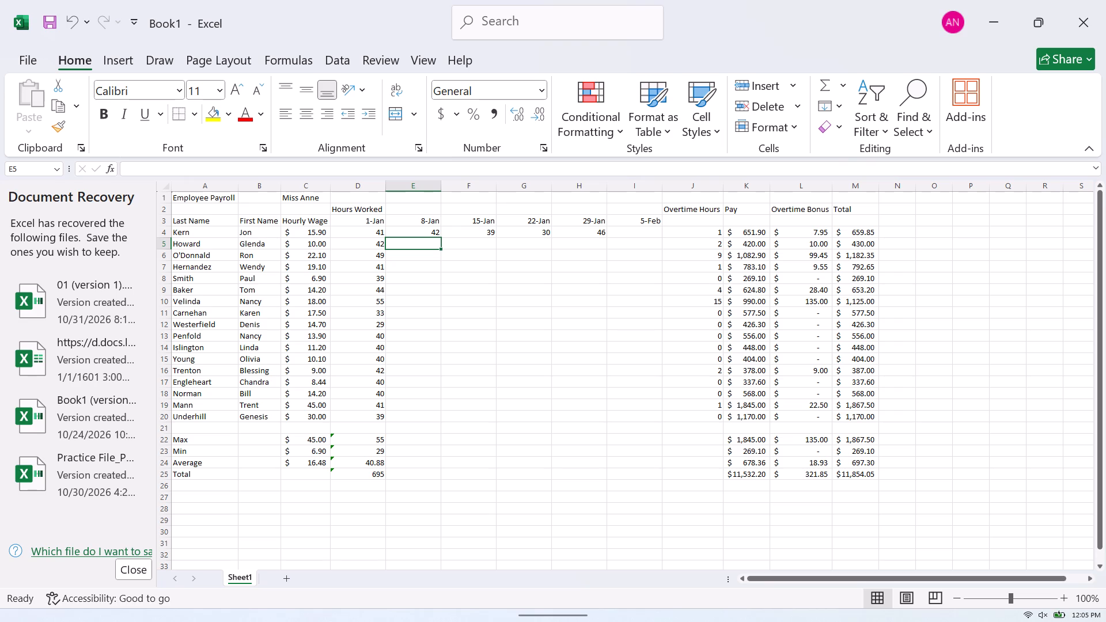
Enter the 8-Jan hours in E5:E9 as 41, 40, 50, 52 and 51.
type("41")
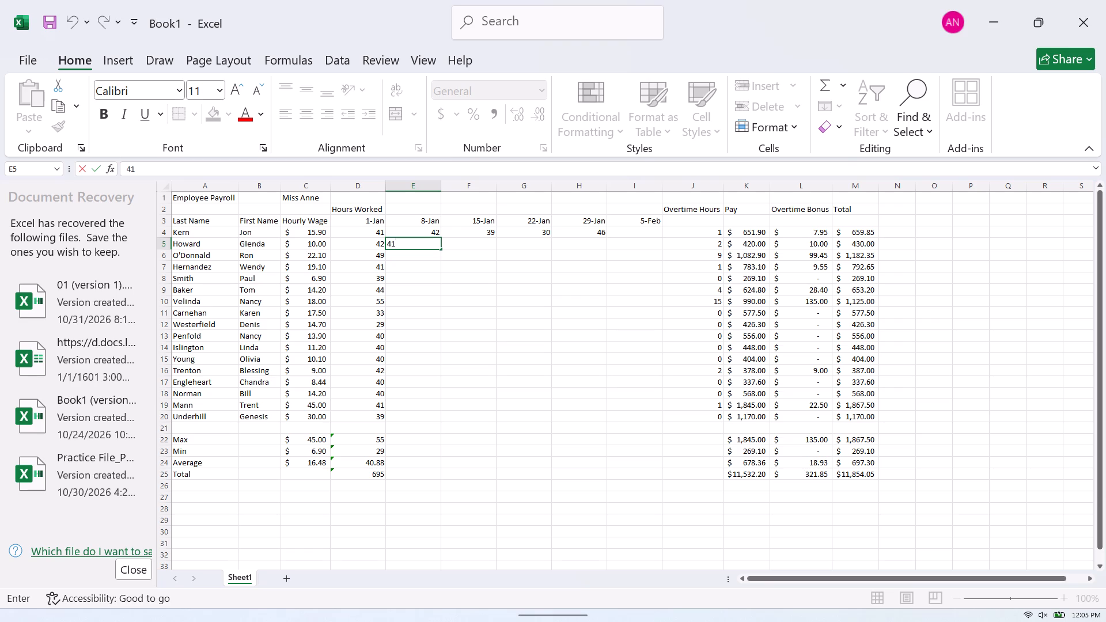
key("Return")
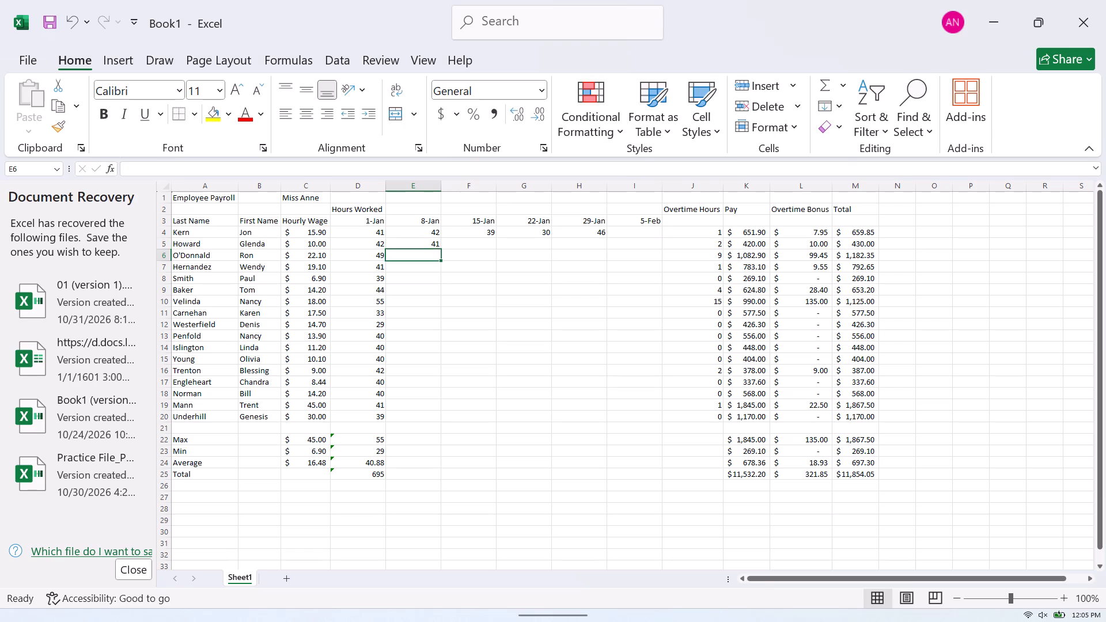
type("40")
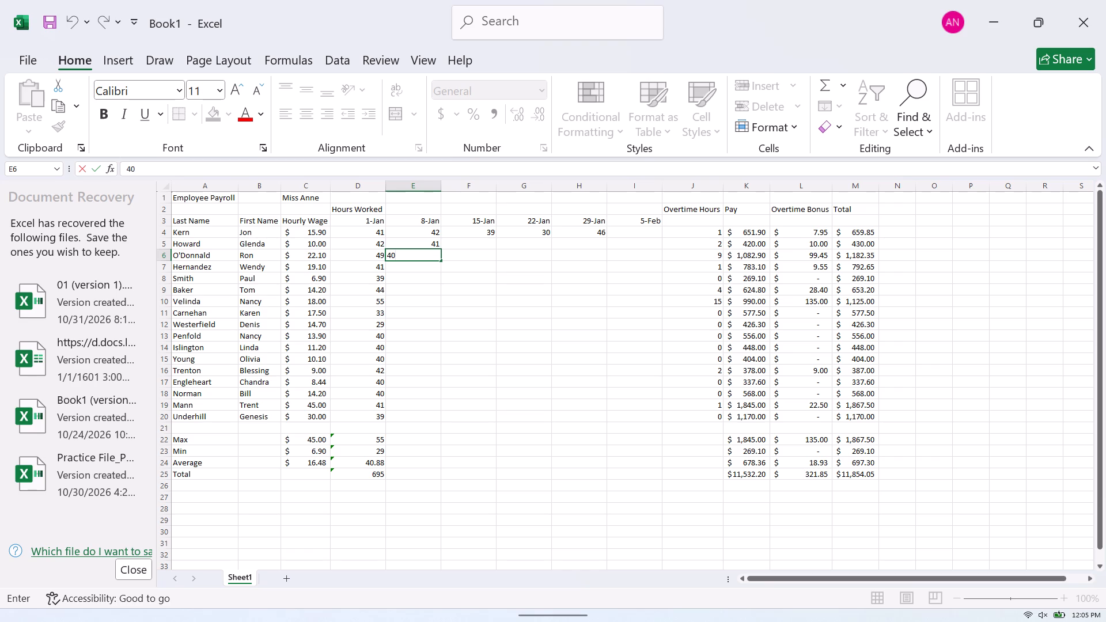
key("Return")
key("5")
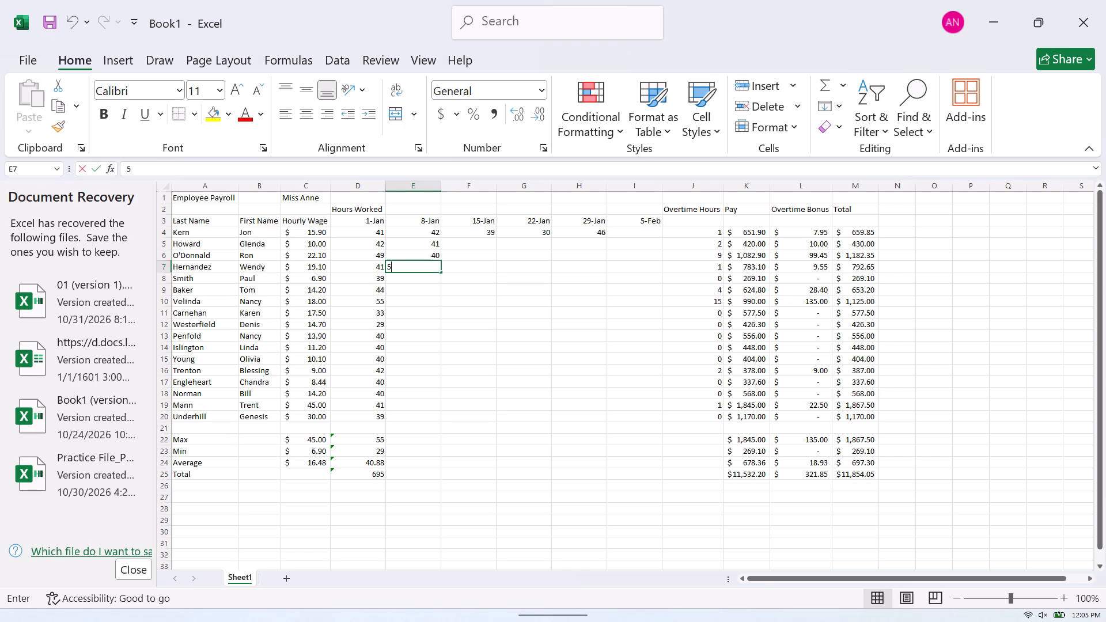
key("0")
key("Return")
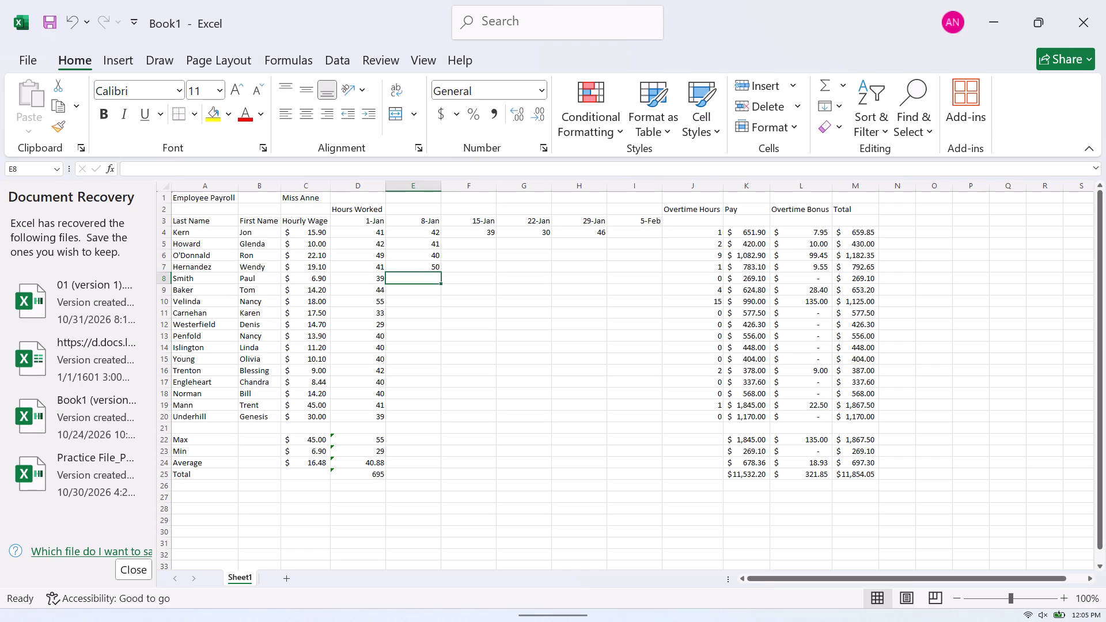
type("52")
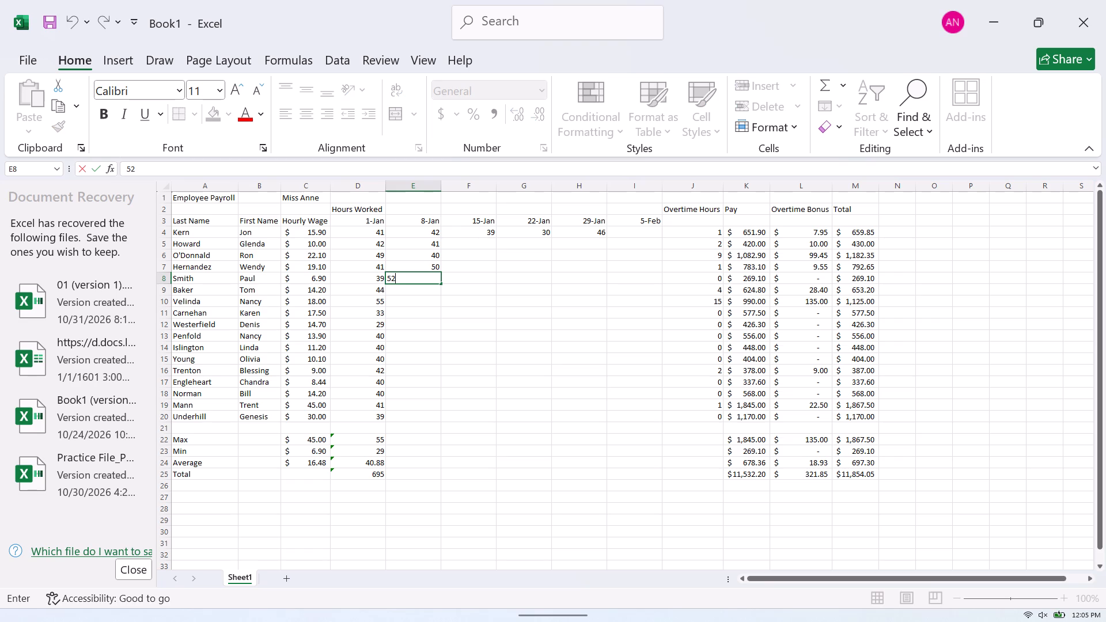
key("Return")
key("5")
key("1")
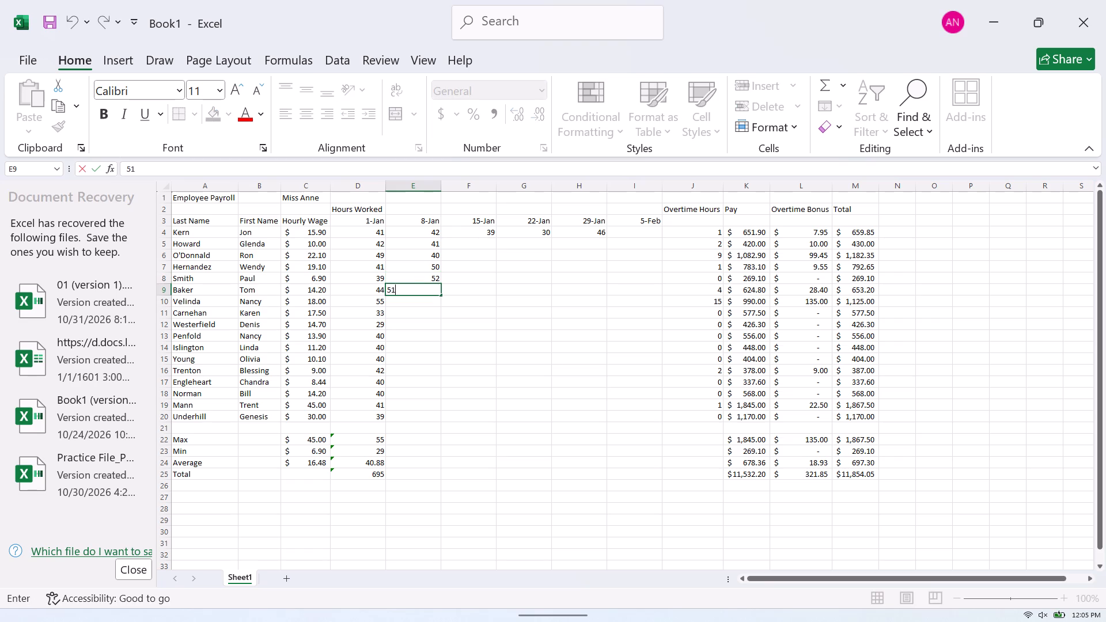
key("Return")
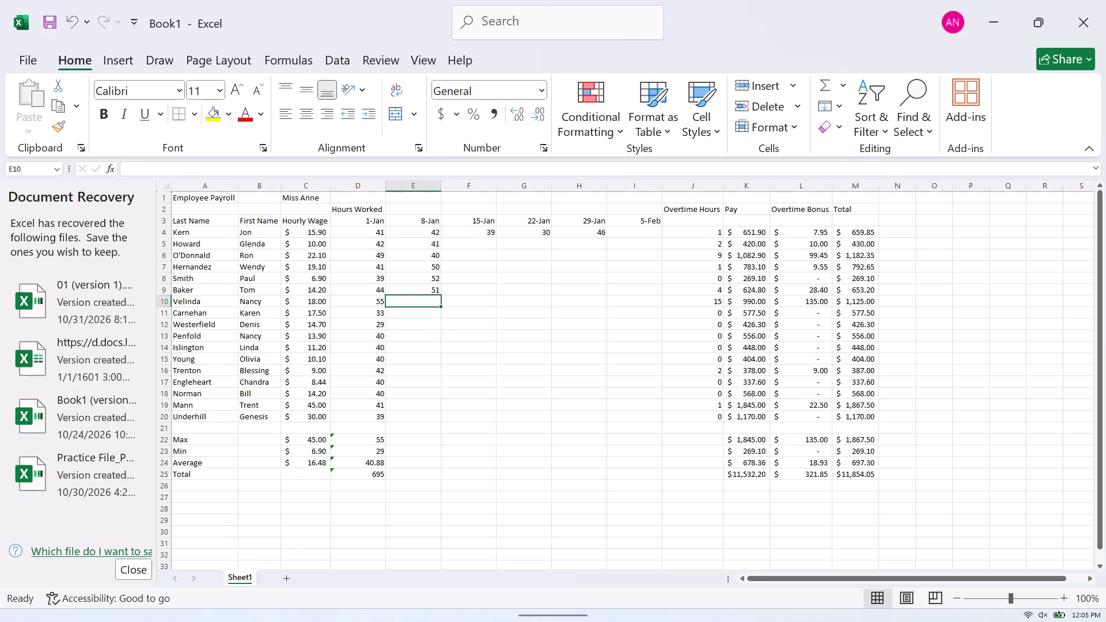
Enter the 8-Jan hours in E10:E14 as 60, 22, 40, 40 and 40.
type("60")
key("Return")
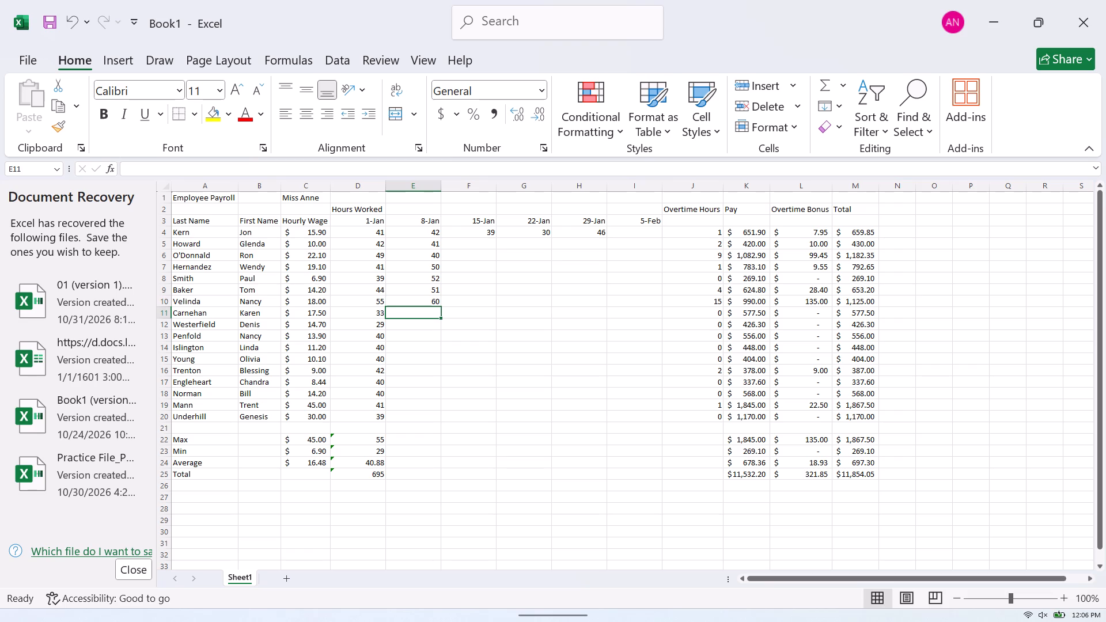
key("2")
key("2")
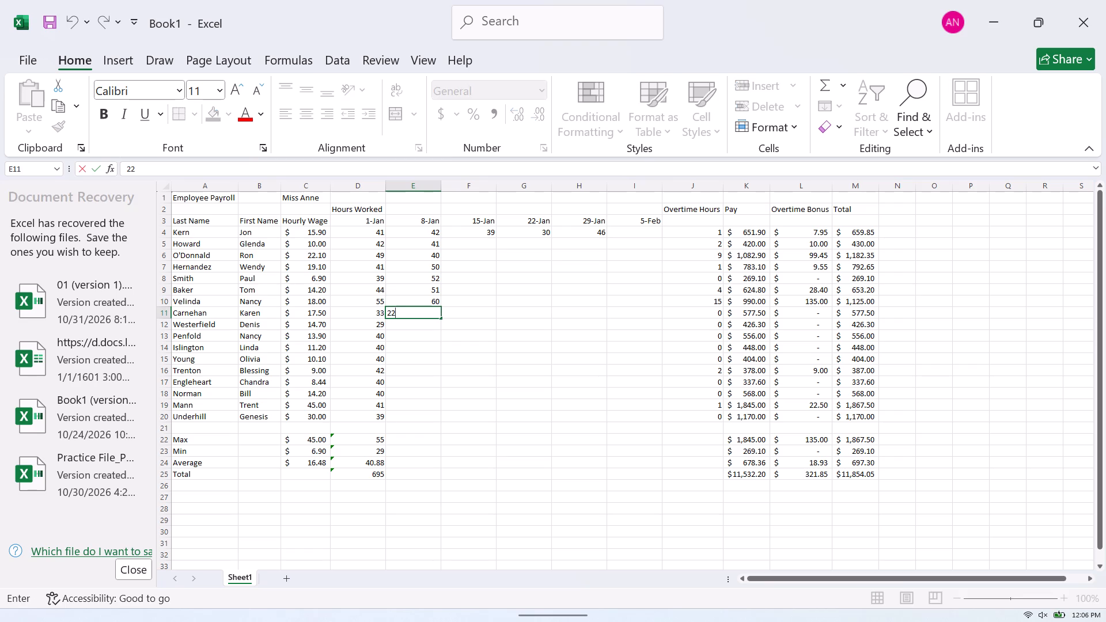
key("Return")
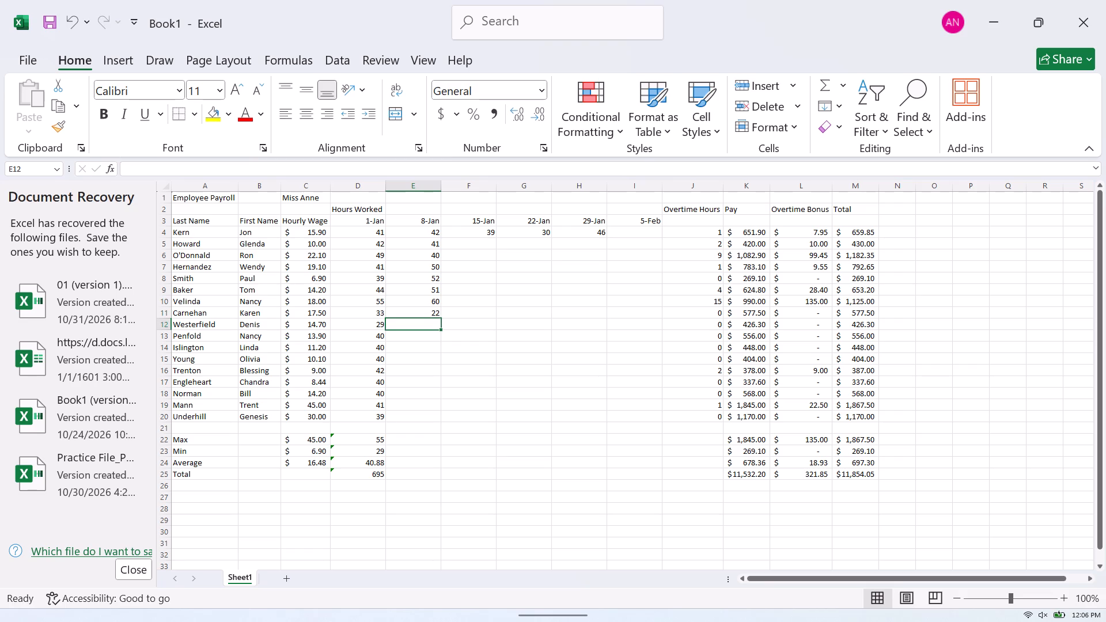
key("4")
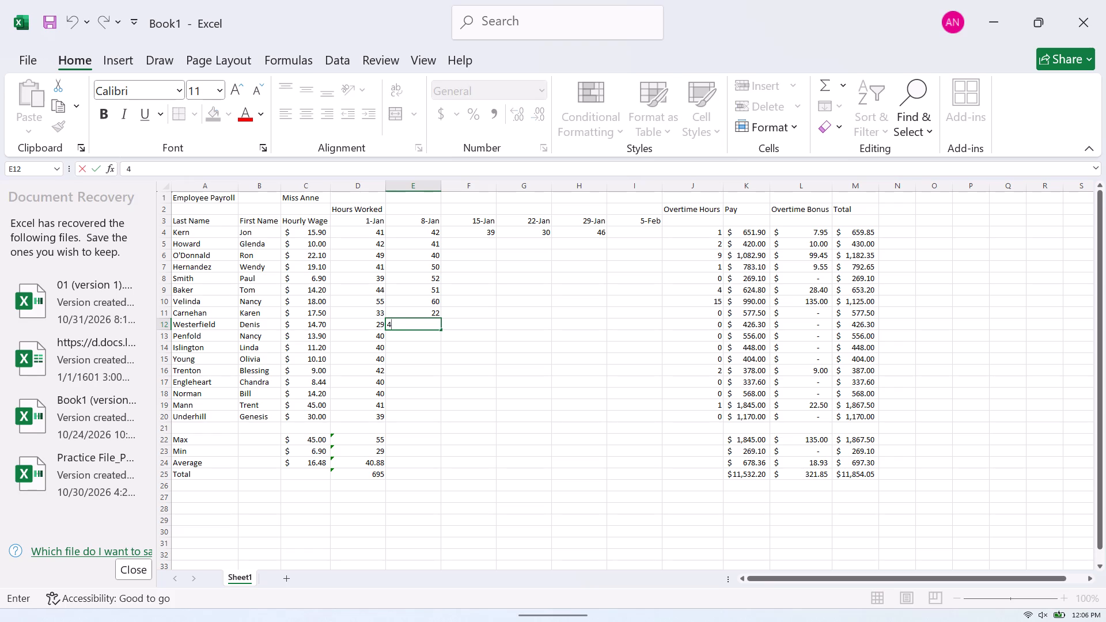
key("0")
key("Return")
type("40")
key("Return")
key("4")
key("0")
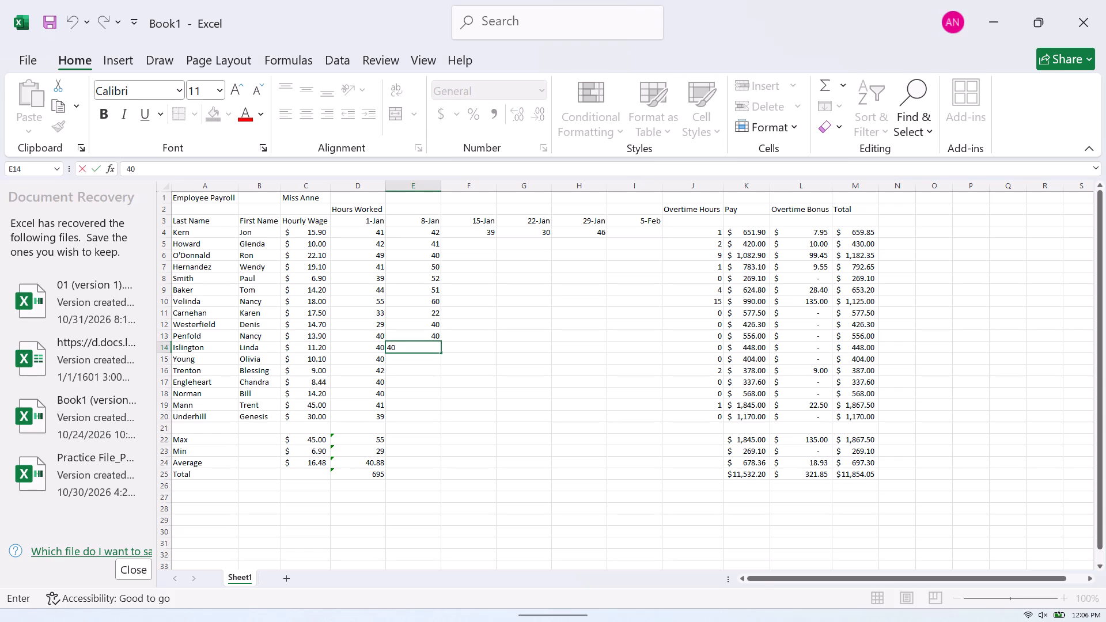
key("Return")
Enter the 8-Jan hours in E15:E20 as 40, 42, 43, 42, 42 and 80.
key("5")
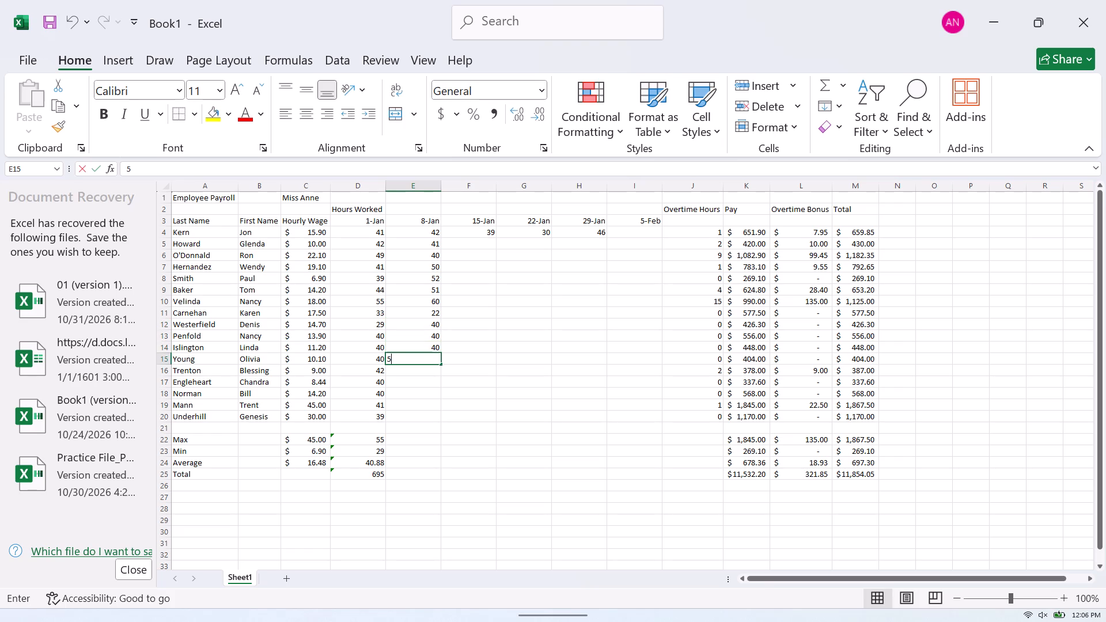
key("BackSpace")
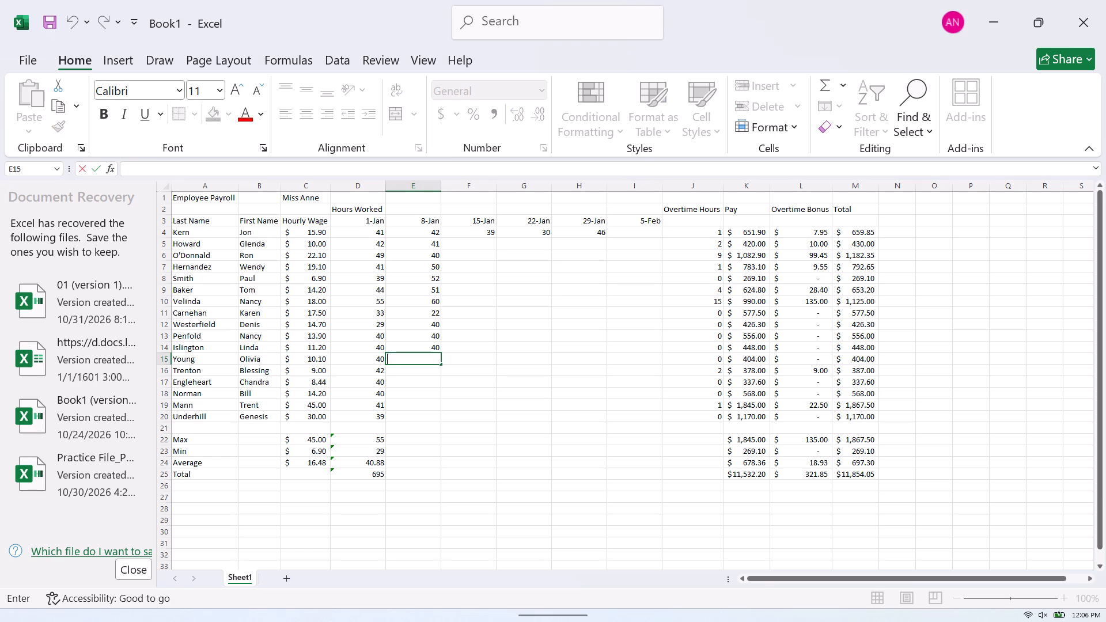
type("40")
key("Return")
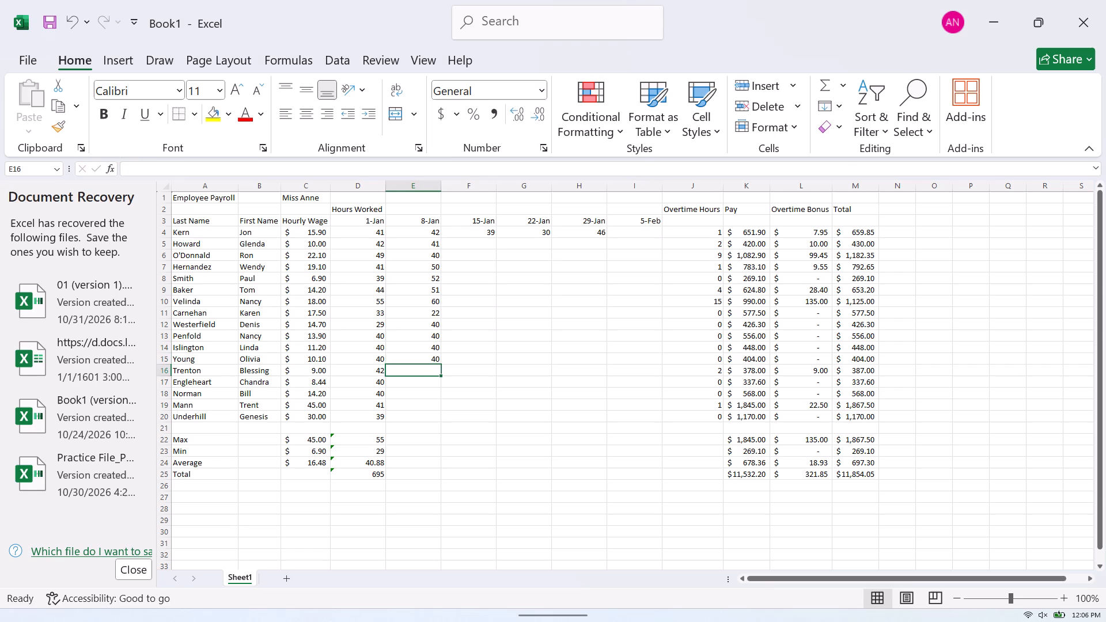
type("42")
key("Return")
type("43")
key("Return")
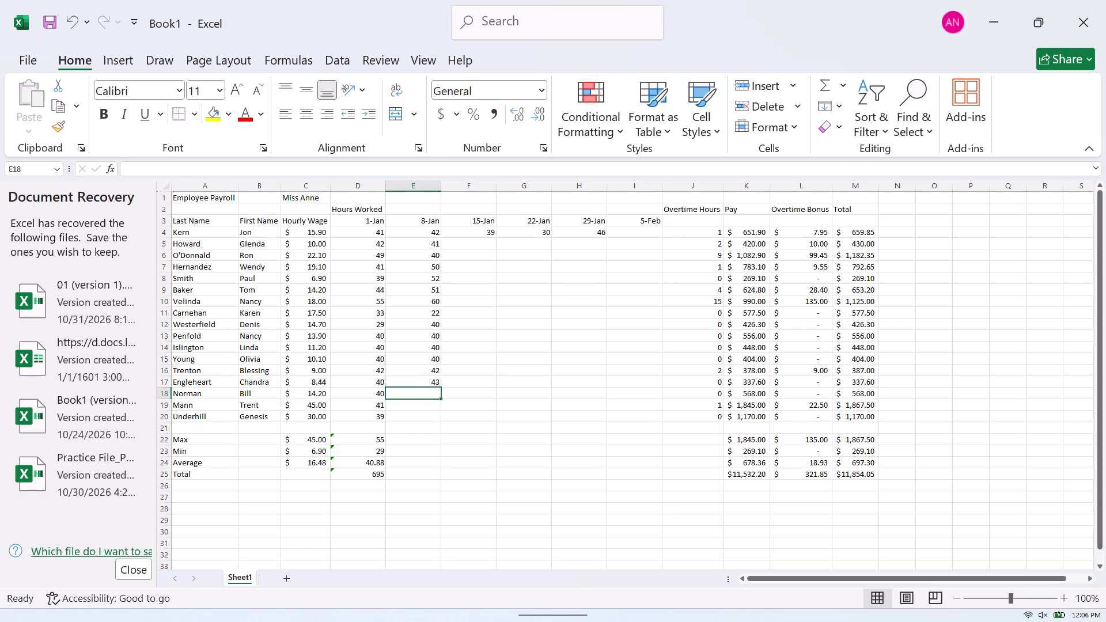
type("42")
key("Return")
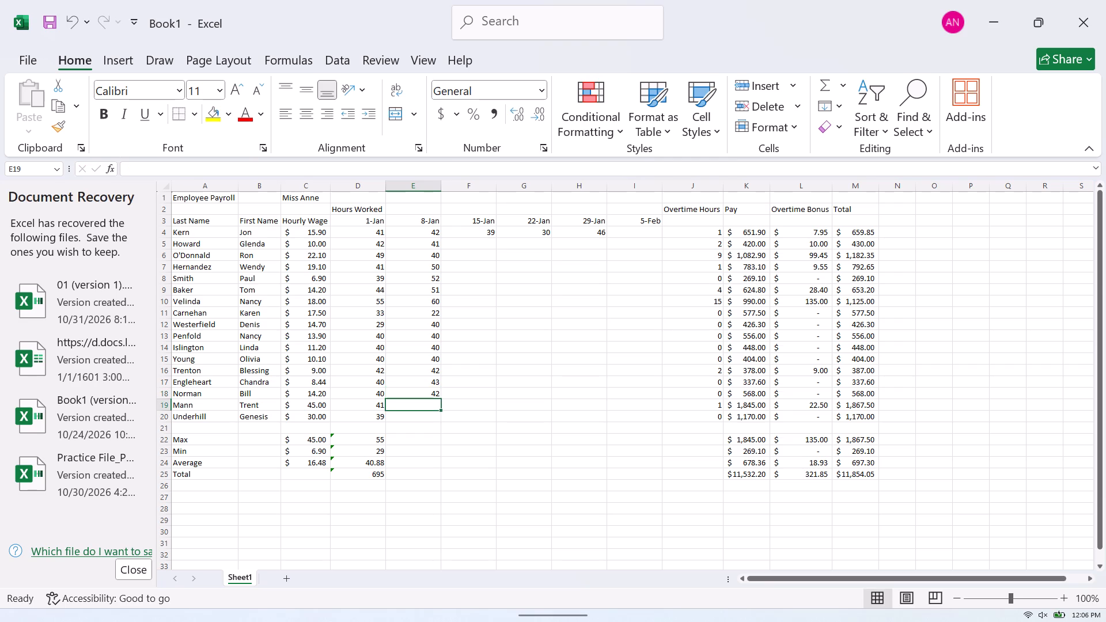
key("4")
key("2")
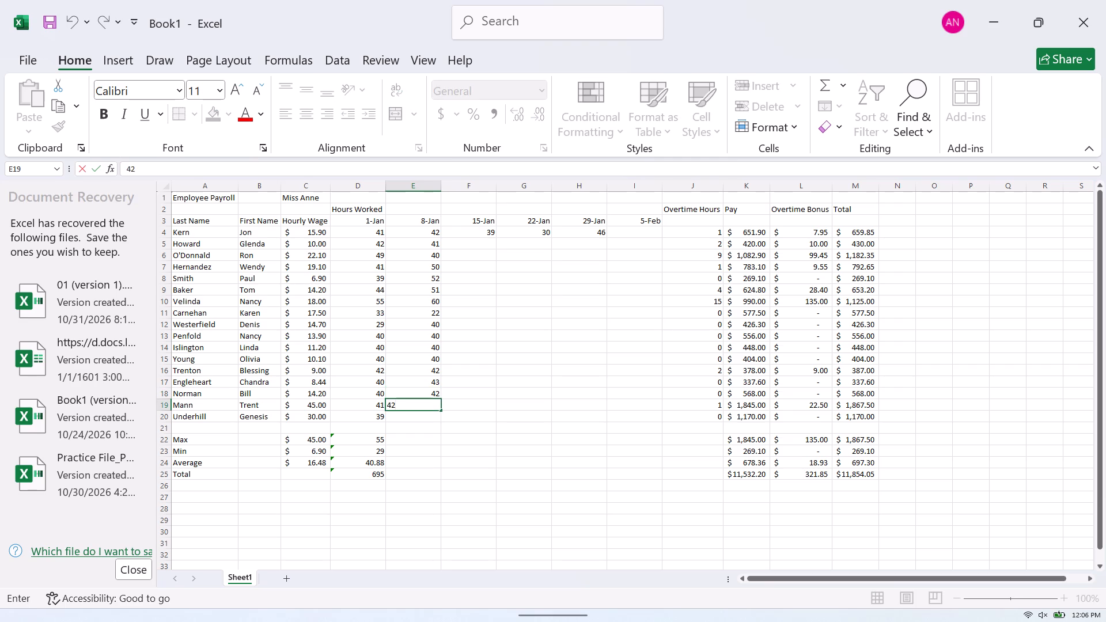
key("Return")
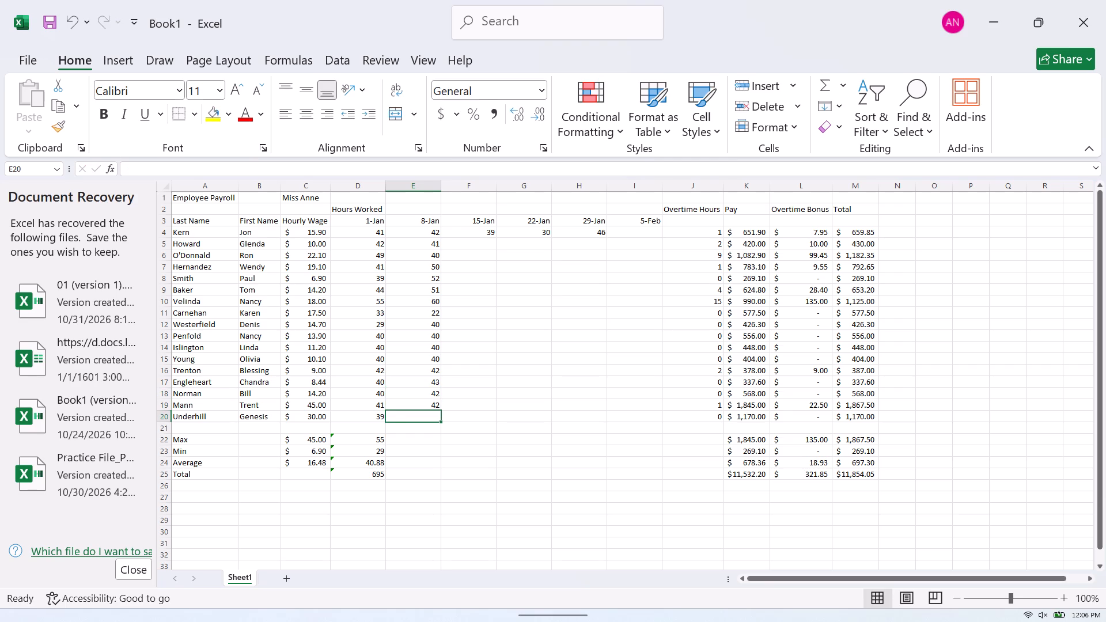
type("80")
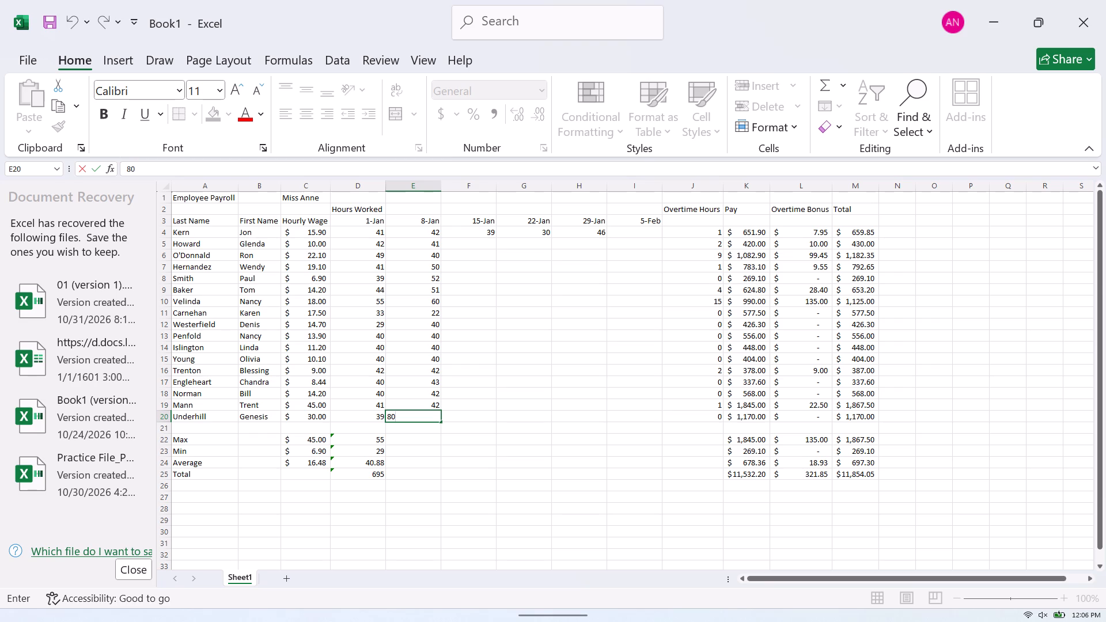
Enter the 15-Jan hours in F5:F10 as 40, 33, 47, 42, 42 and 45.
left_click(458, 248)
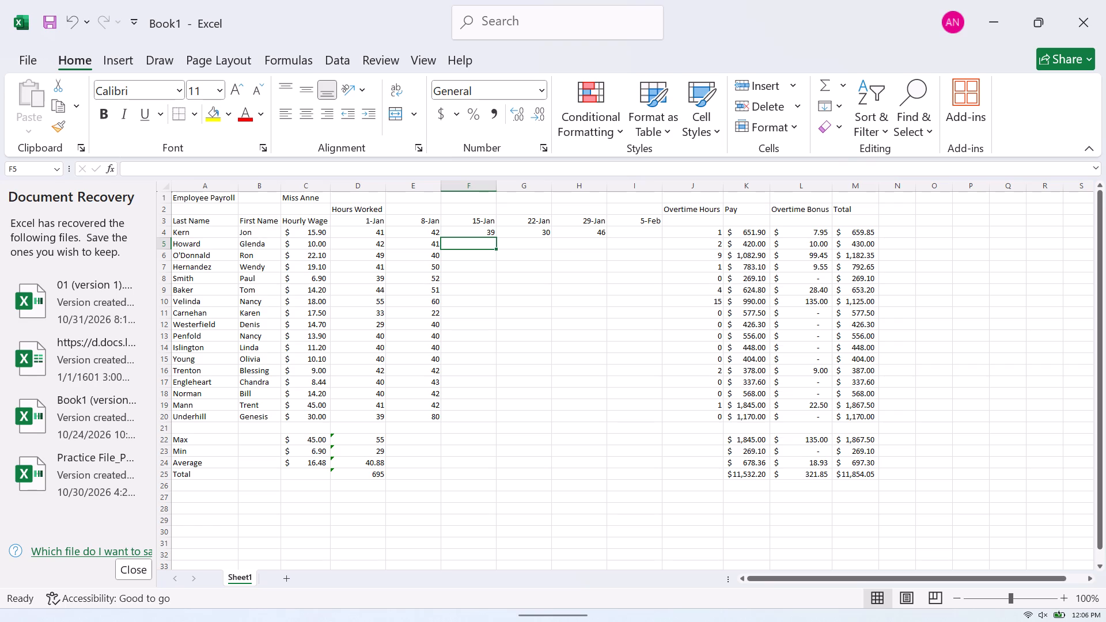
type("40")
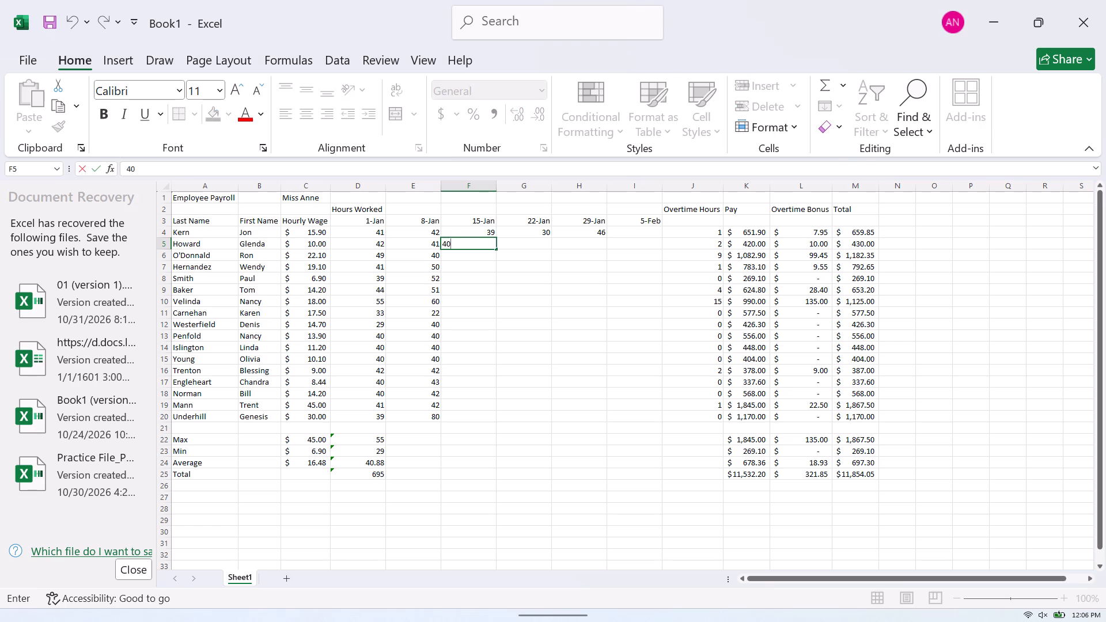
key("Return")
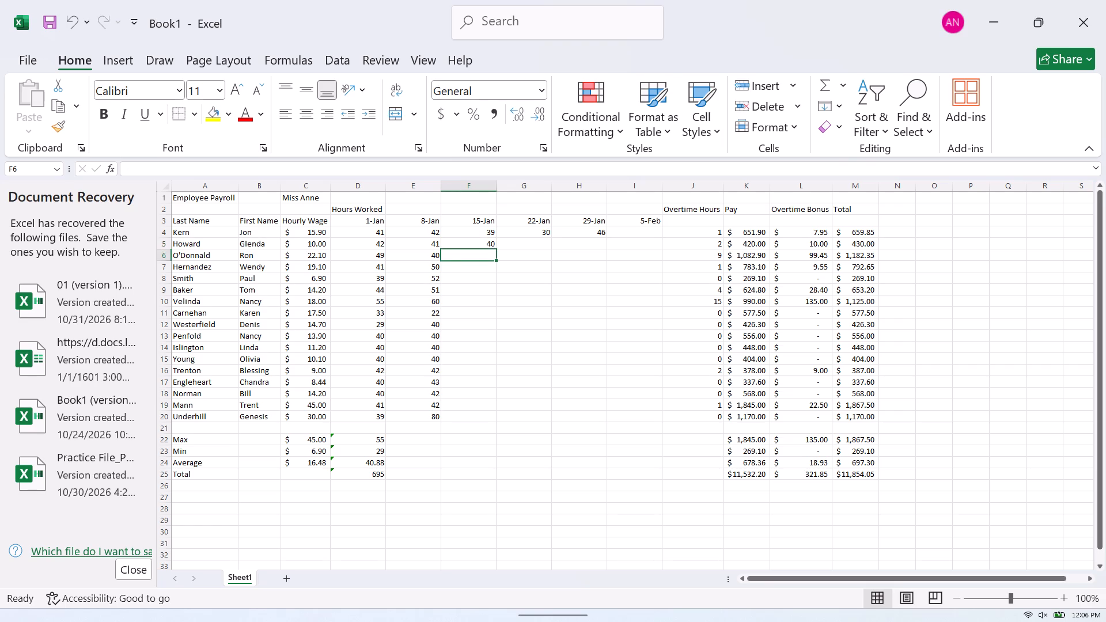
type("33")
key("Return")
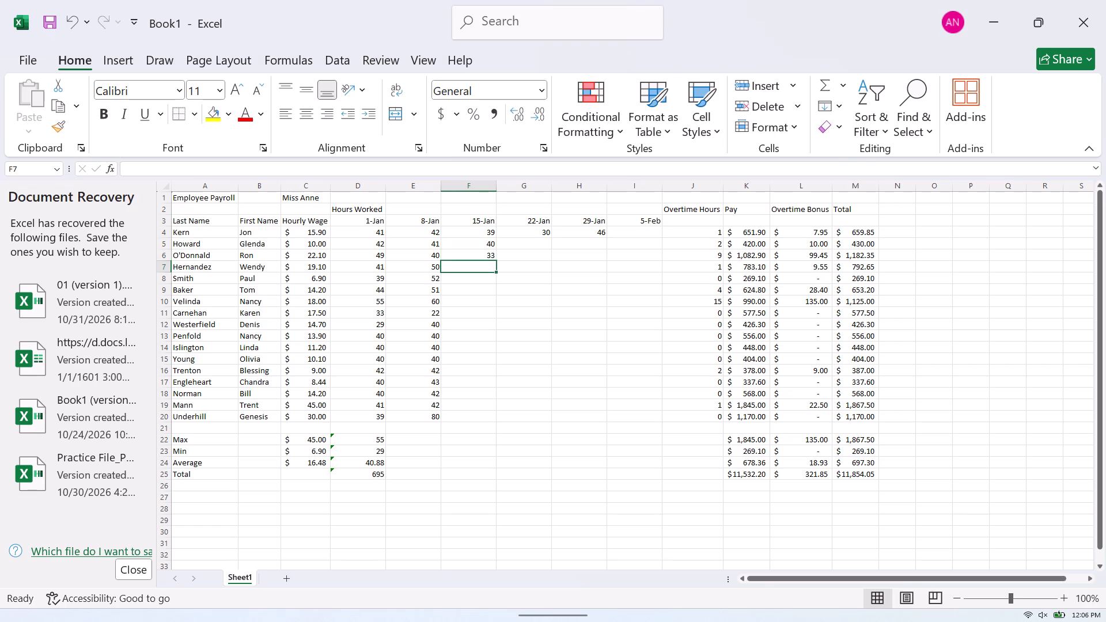
key("4")
key("7")
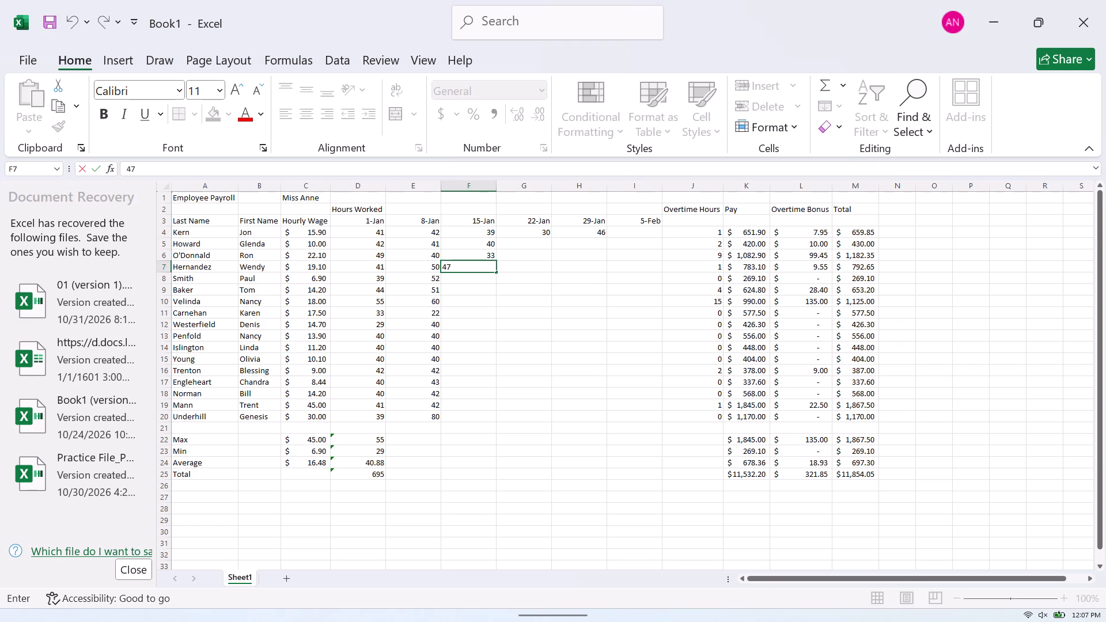
key("Return")
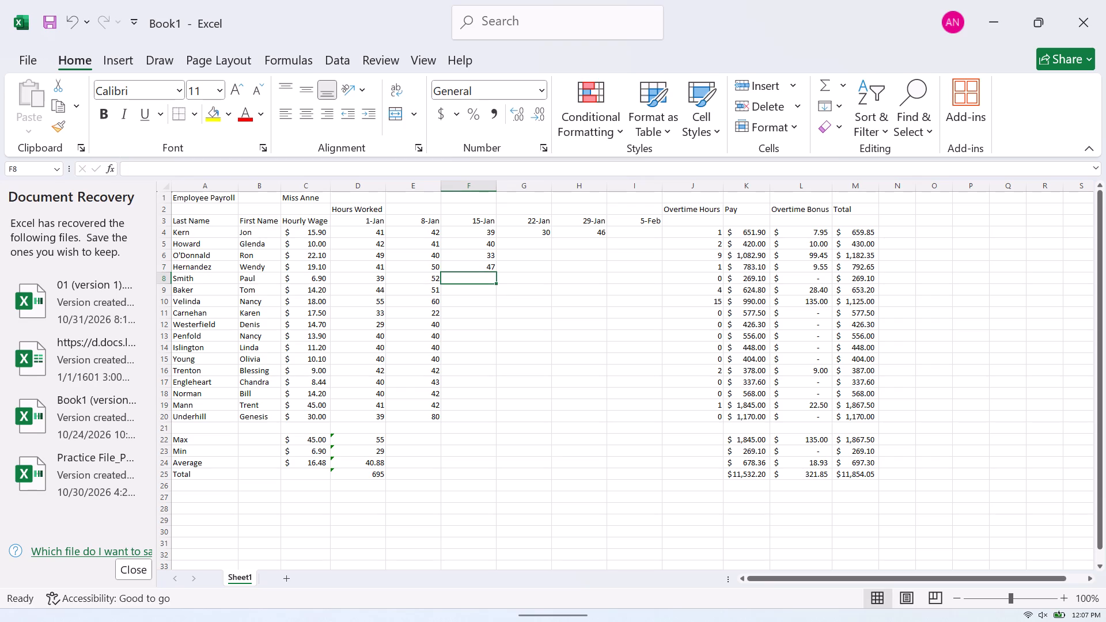
type("42")
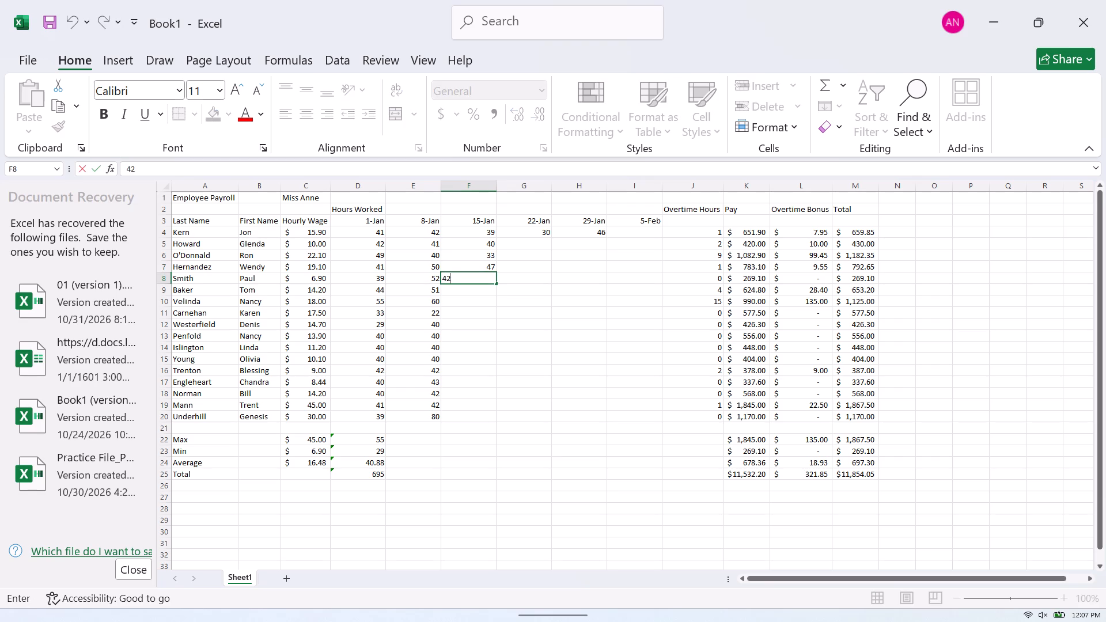
key("Return")
key("4")
key("2")
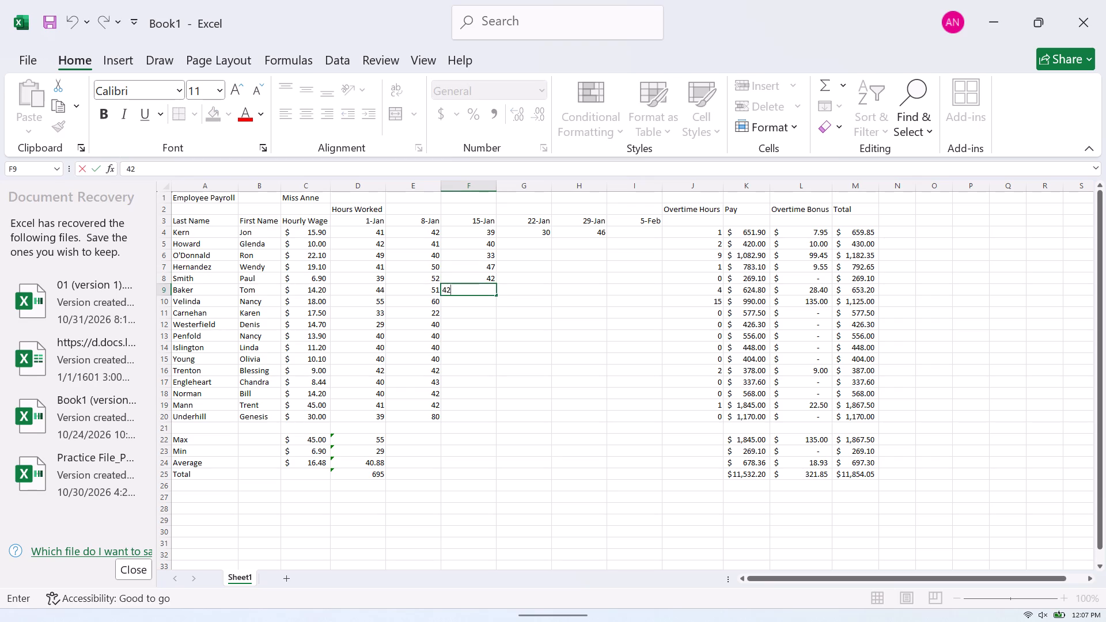
key("Return")
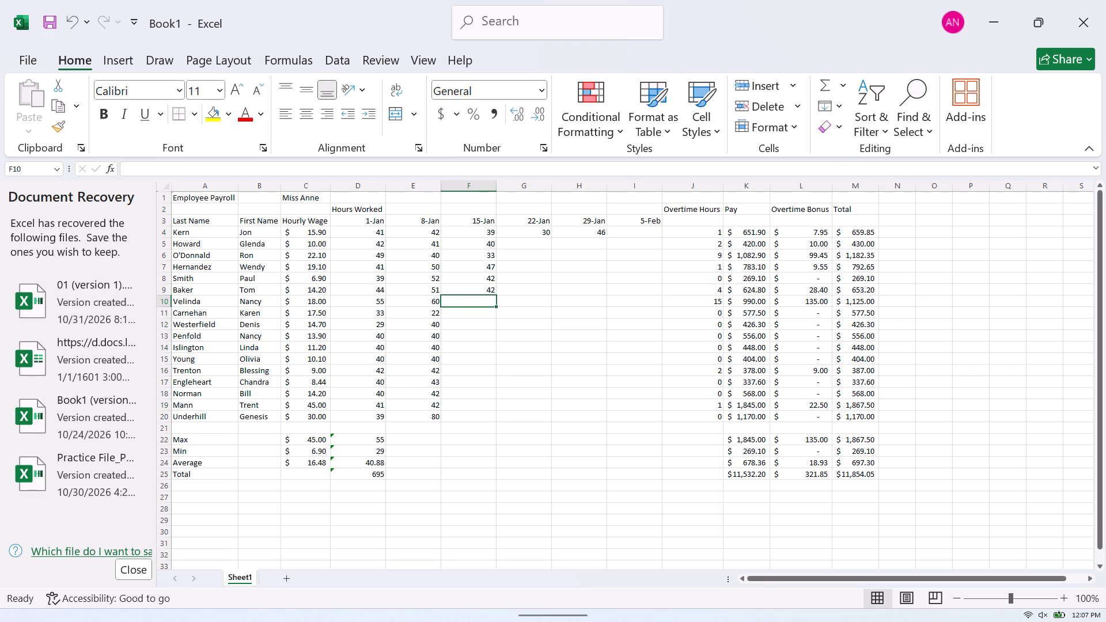
type("45")
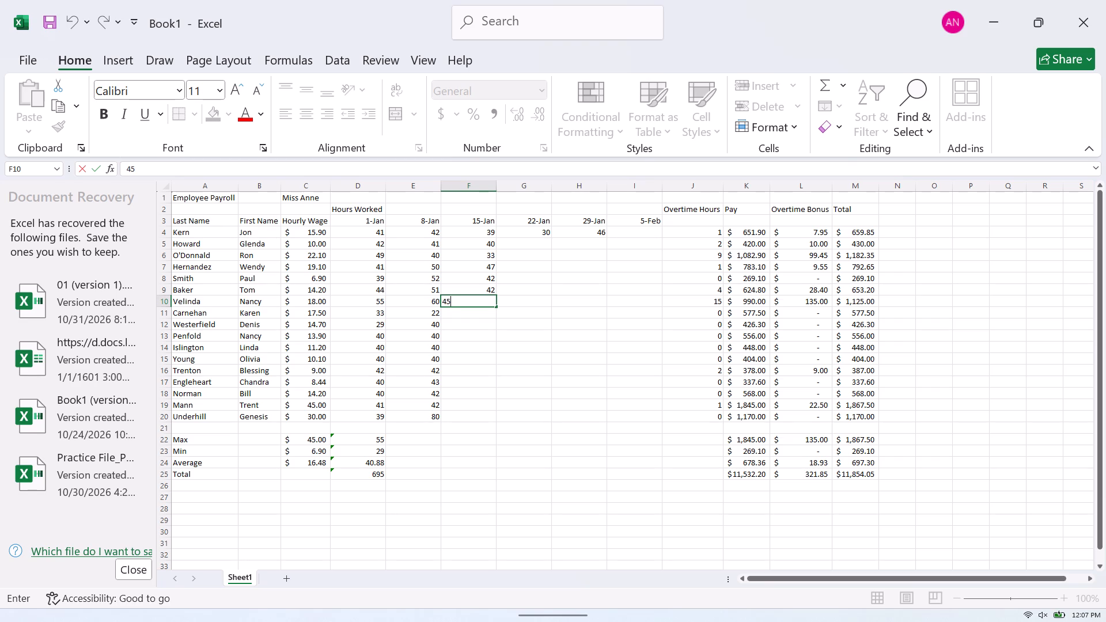
left_click(512, 261)
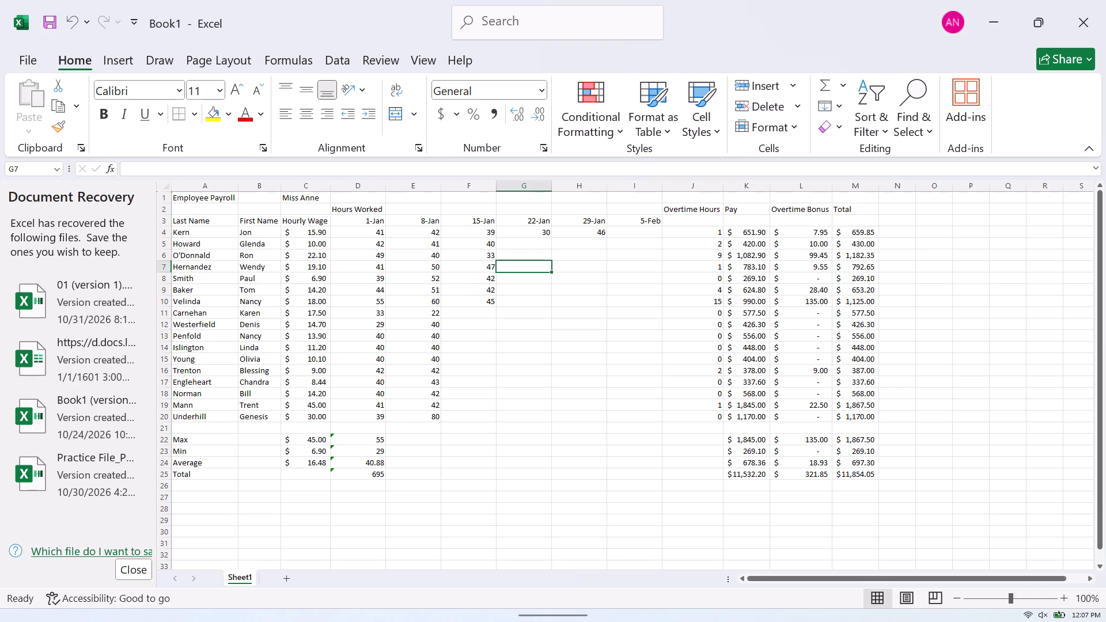
Enter the 15-Jan hours in F11:F12 as 54 and 42.
left_click(465, 316)
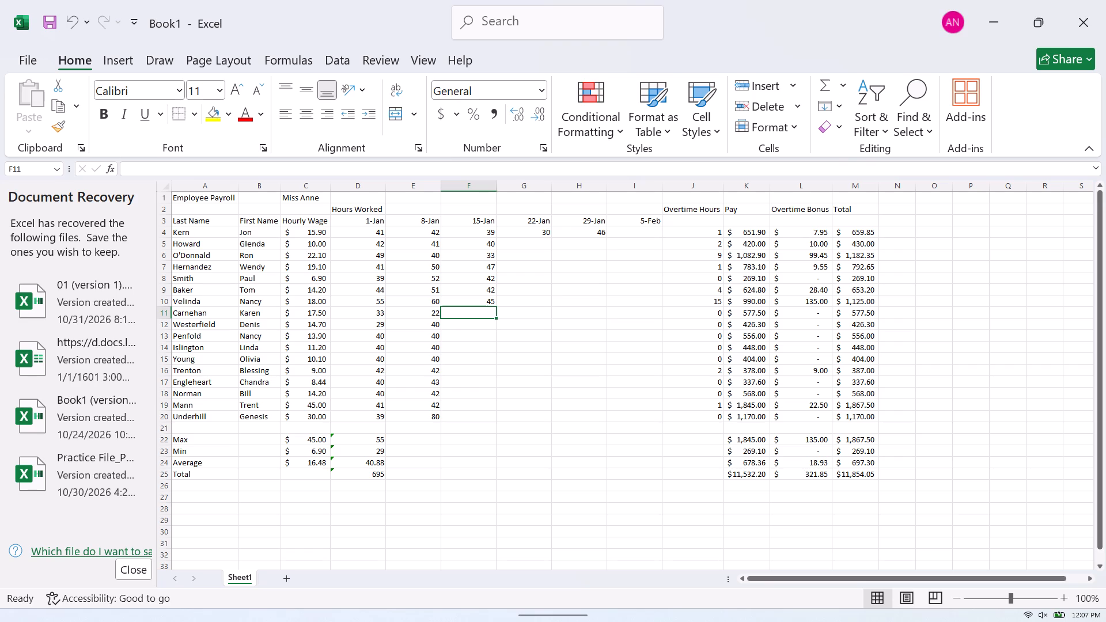
type("54")
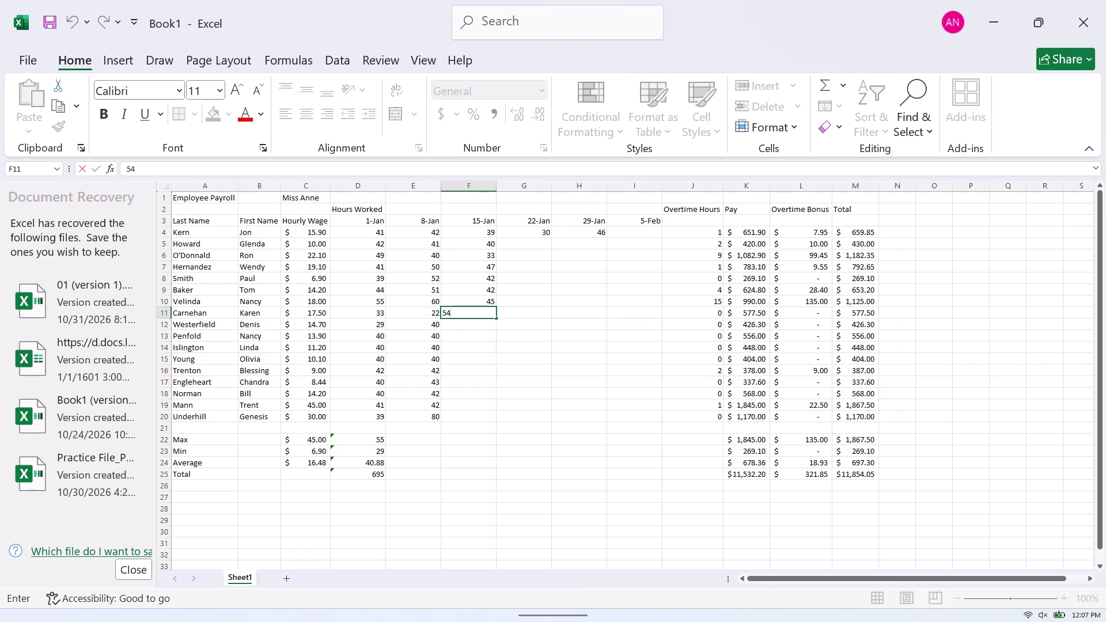
key("Return")
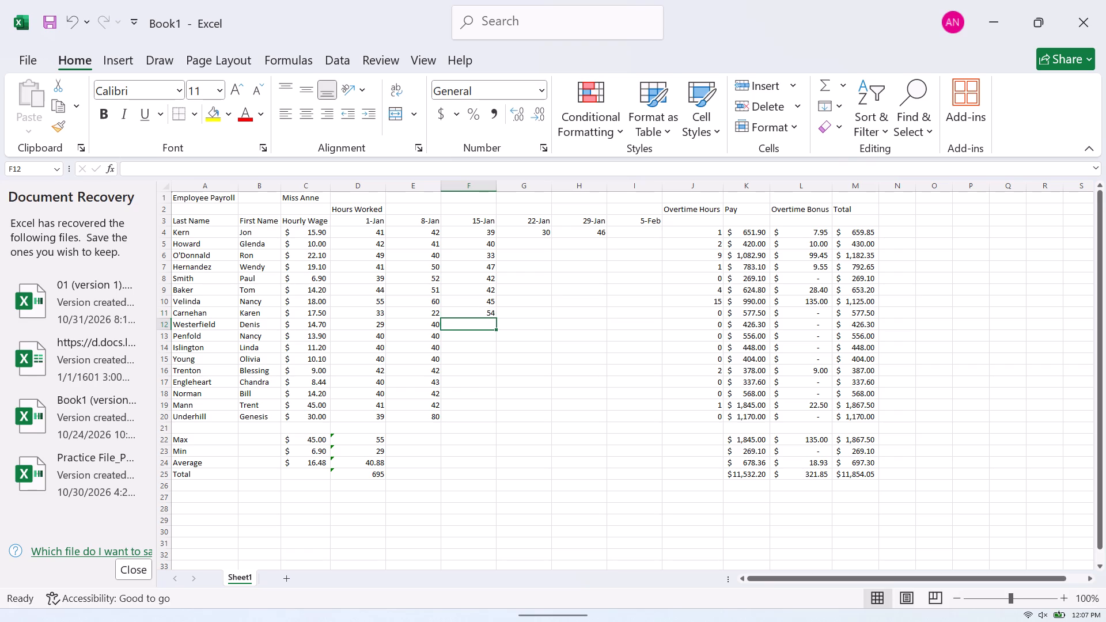
type("42")
key("Return")
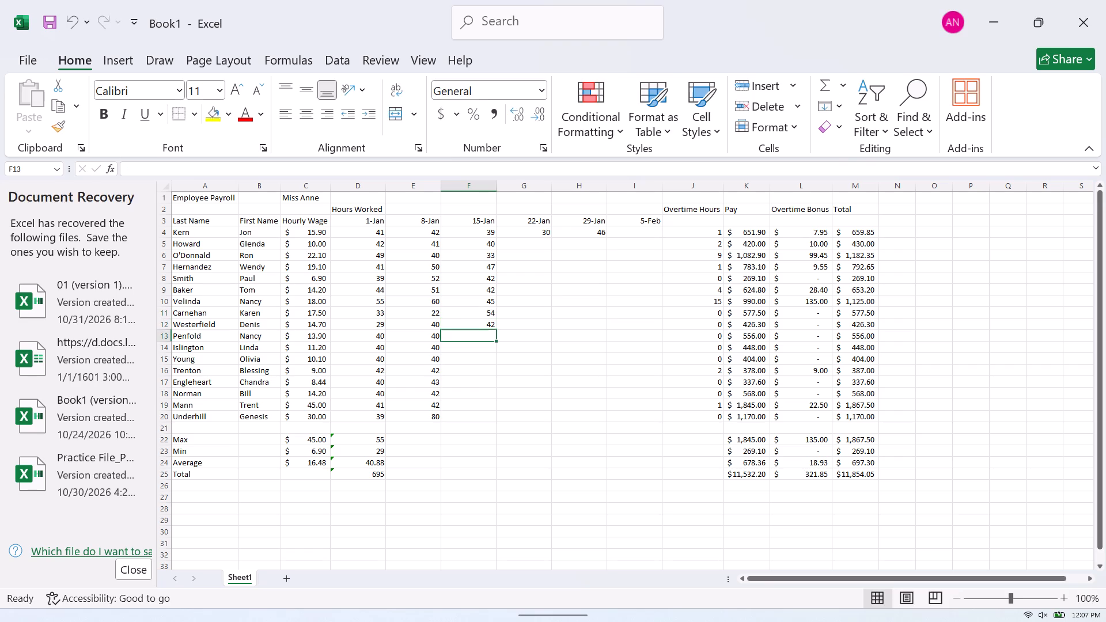
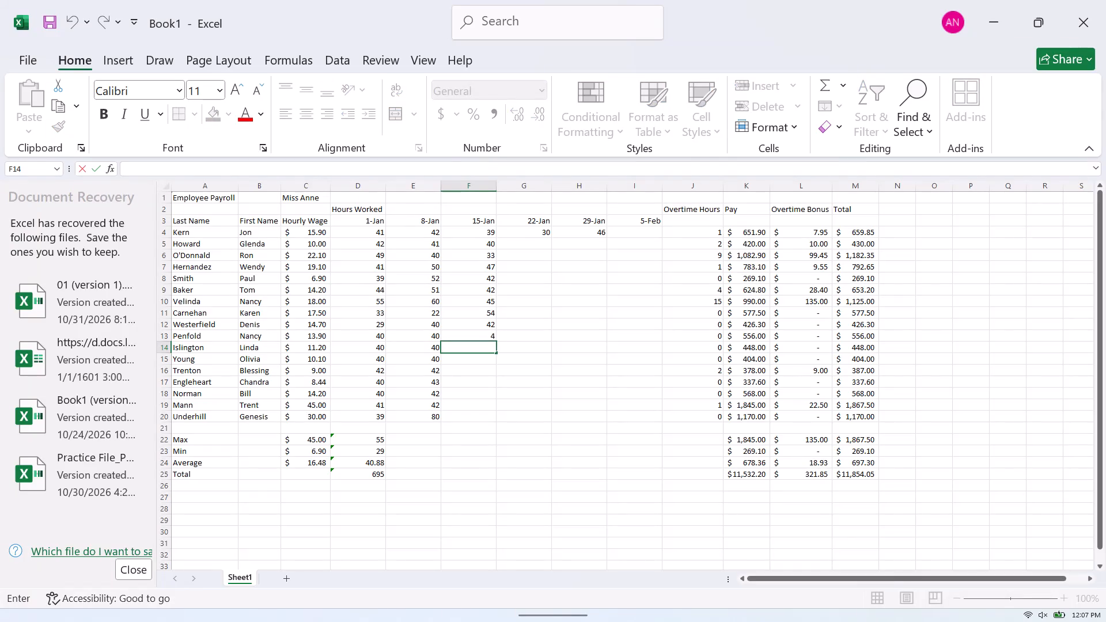
Enter the 15-Jan hours in F13:F16 as 42, 42, 41 and 39, replacing the mistyped entry in F13.
left_click(478, 337)
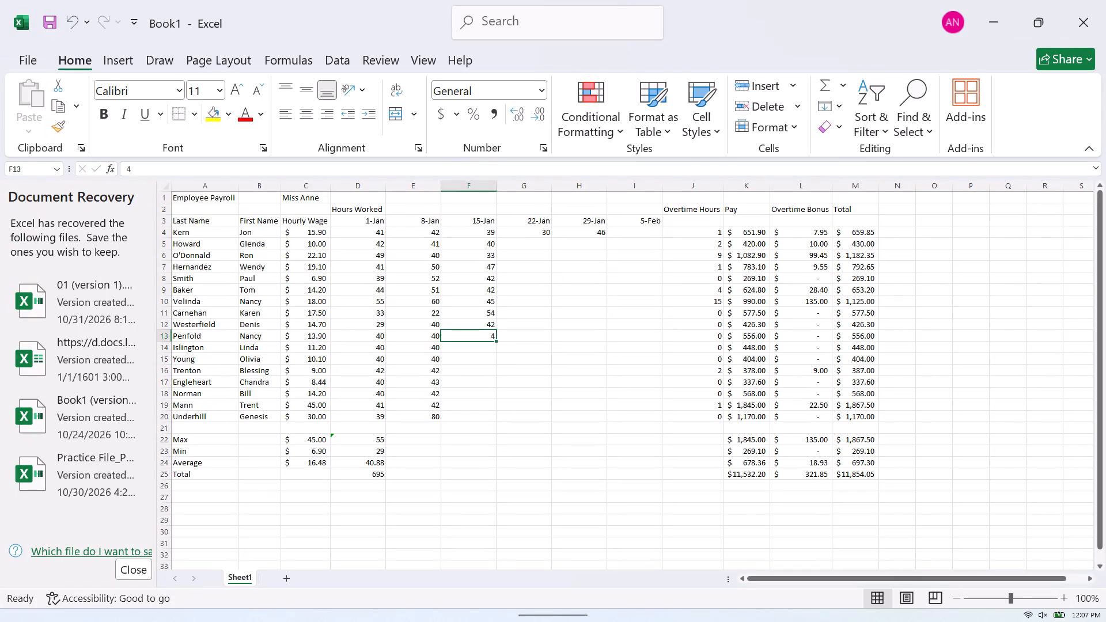
key("4")
key("2")
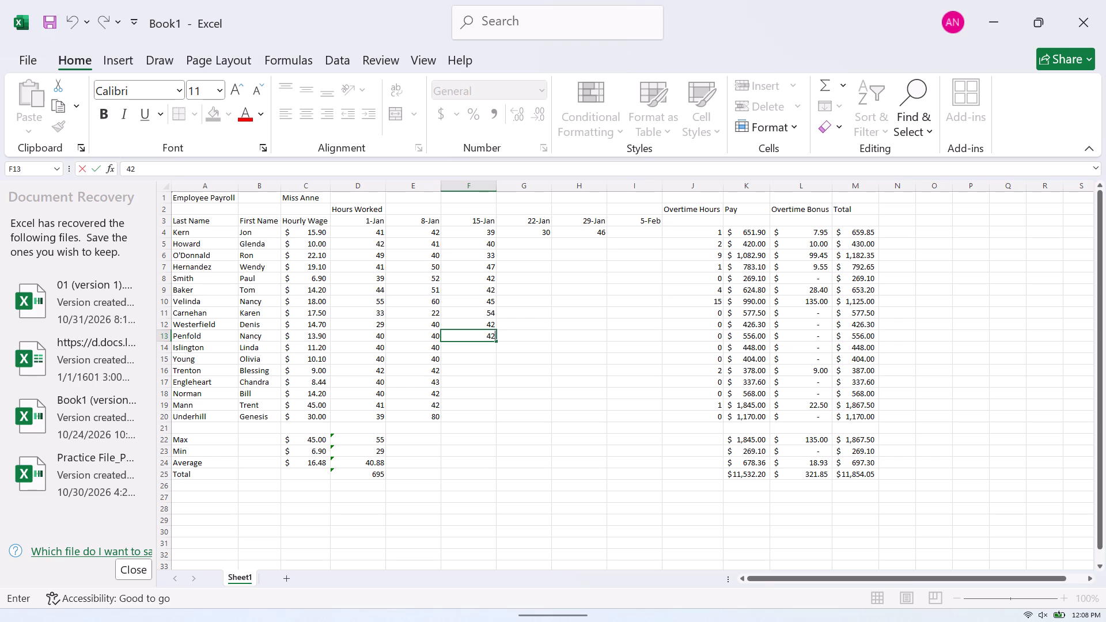
key("Return")
type("42")
key("Return")
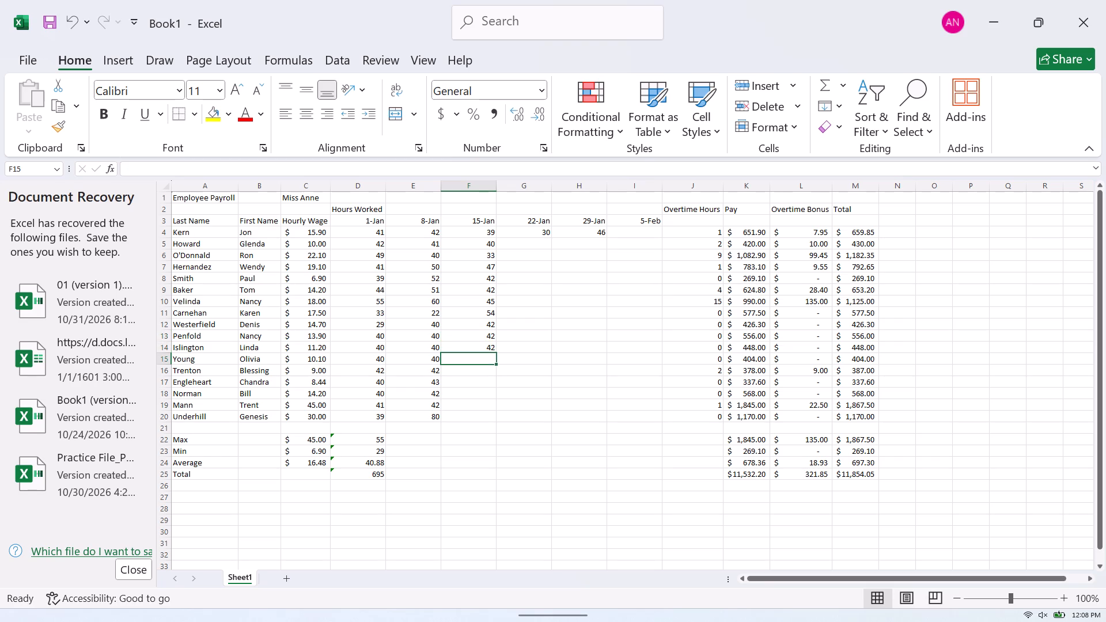
type("41")
key("Return")
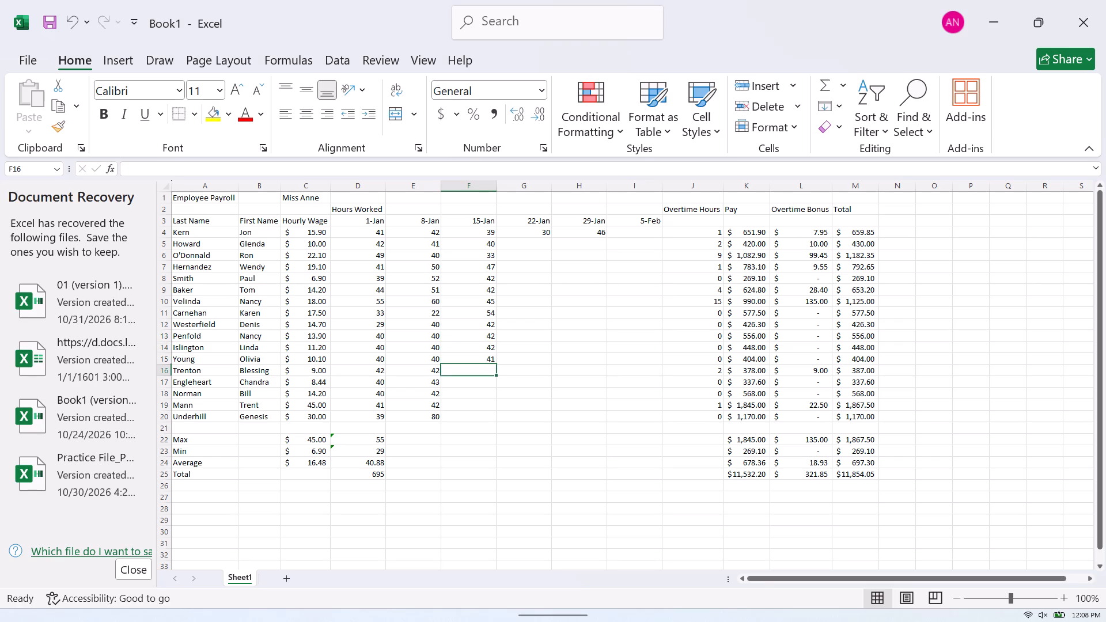
type("39")
key("Return")
Enter the 15-Jan hours in F17:F20 as 39, 39, 40 and 40.
type("39")
key("Return")
type("39")
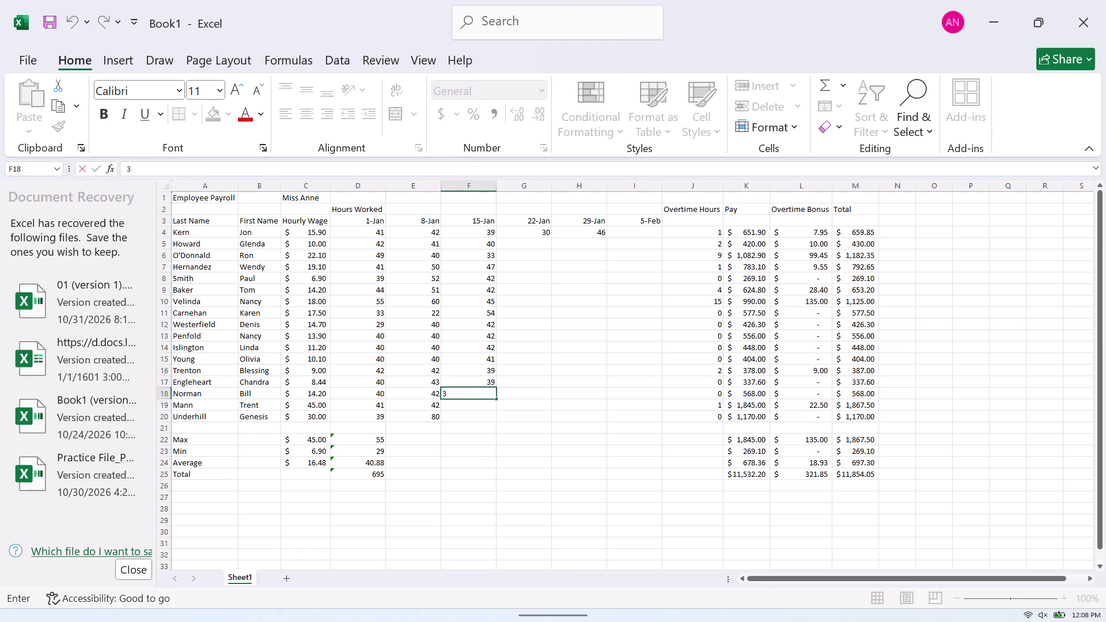
key("Return")
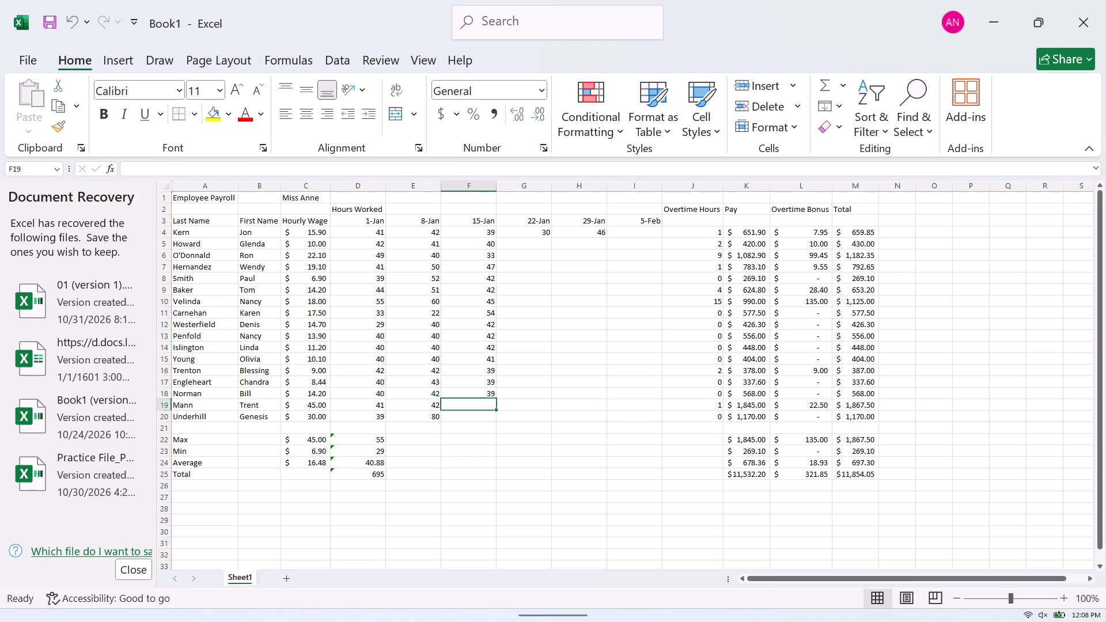
type("40")
key("Return")
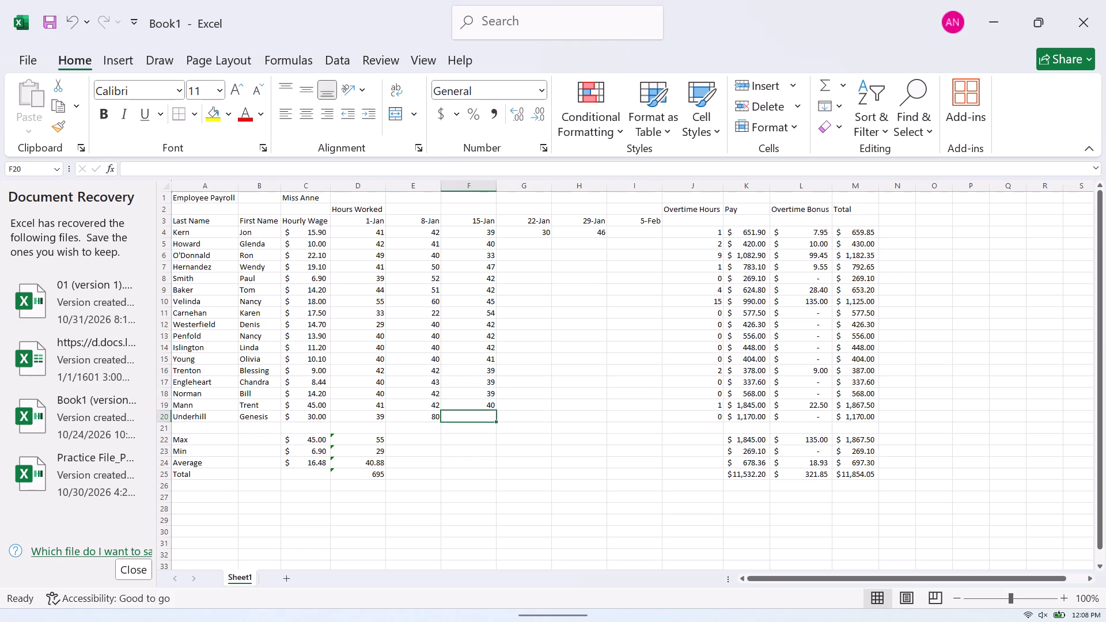
type("40")
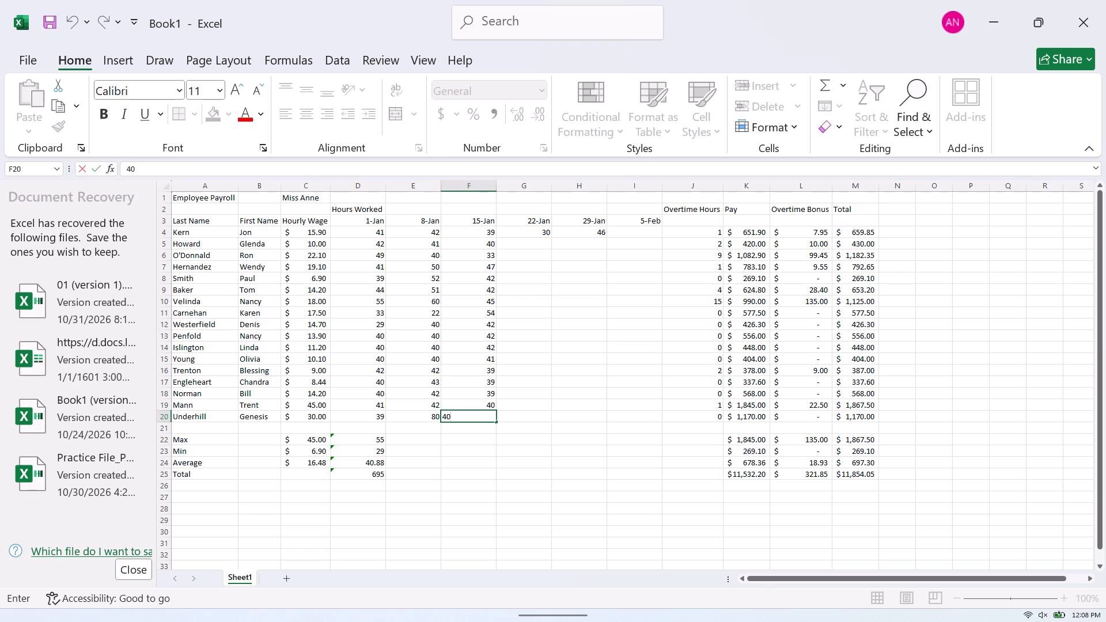
key("Right")
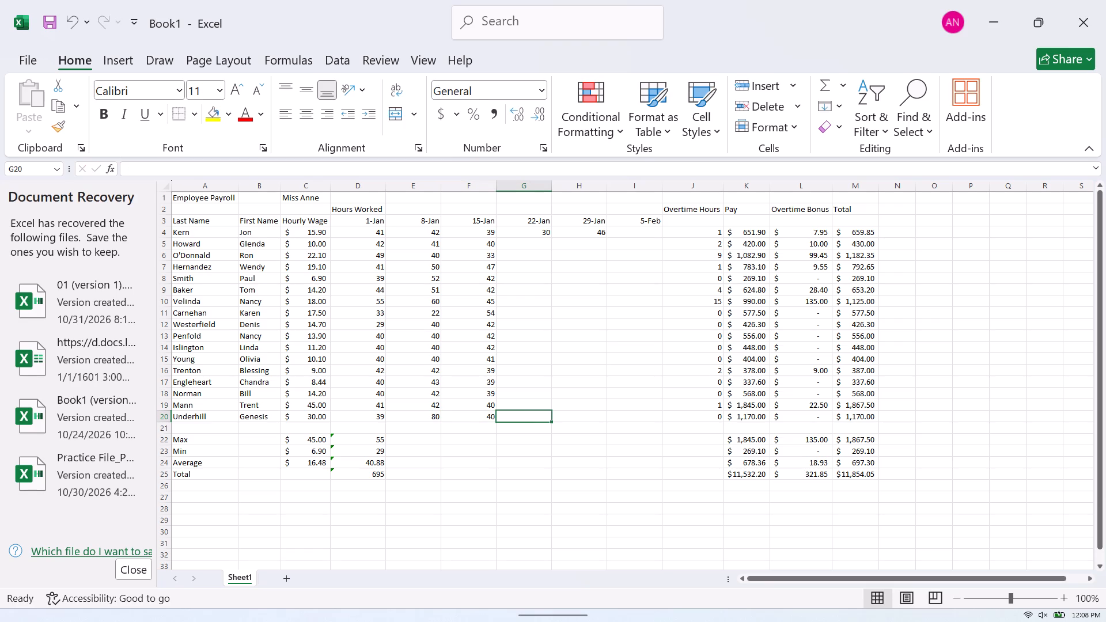
Enter the 22-Jan hours in G5:G7 as 38, 20 and 30.
left_click(507, 248)
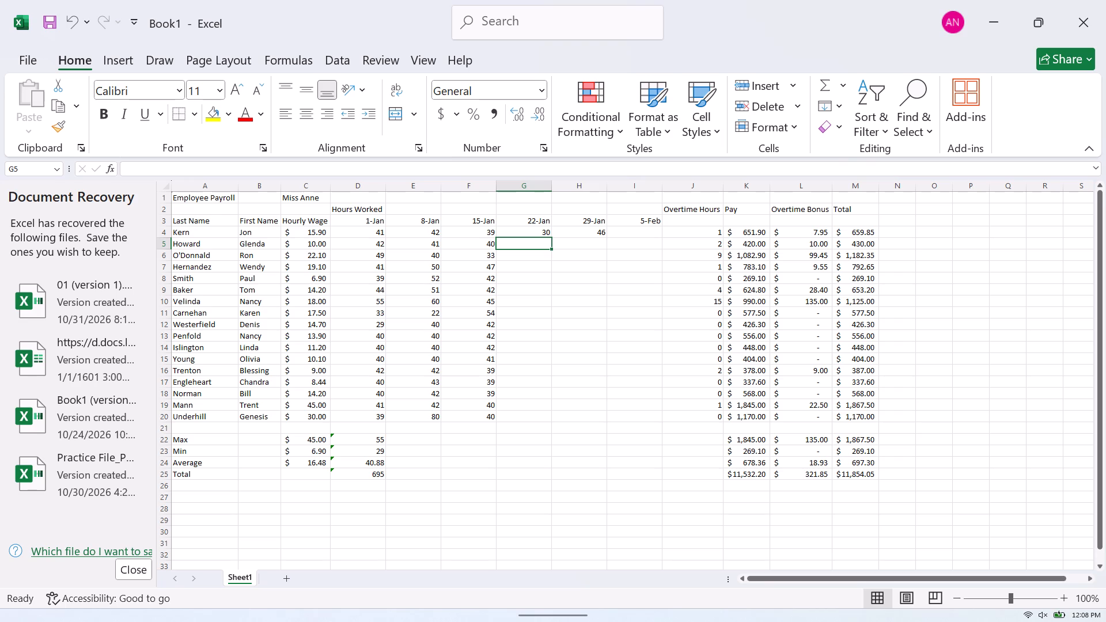
type("38")
key("Return")
type("20")
key("Return")
type("30")
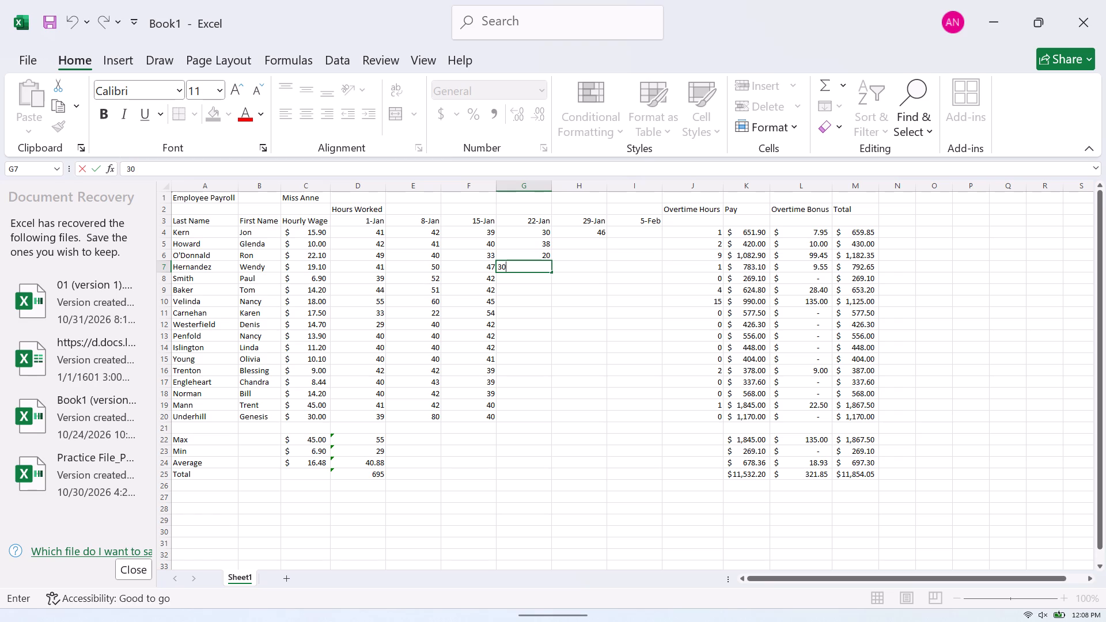
key("Return")
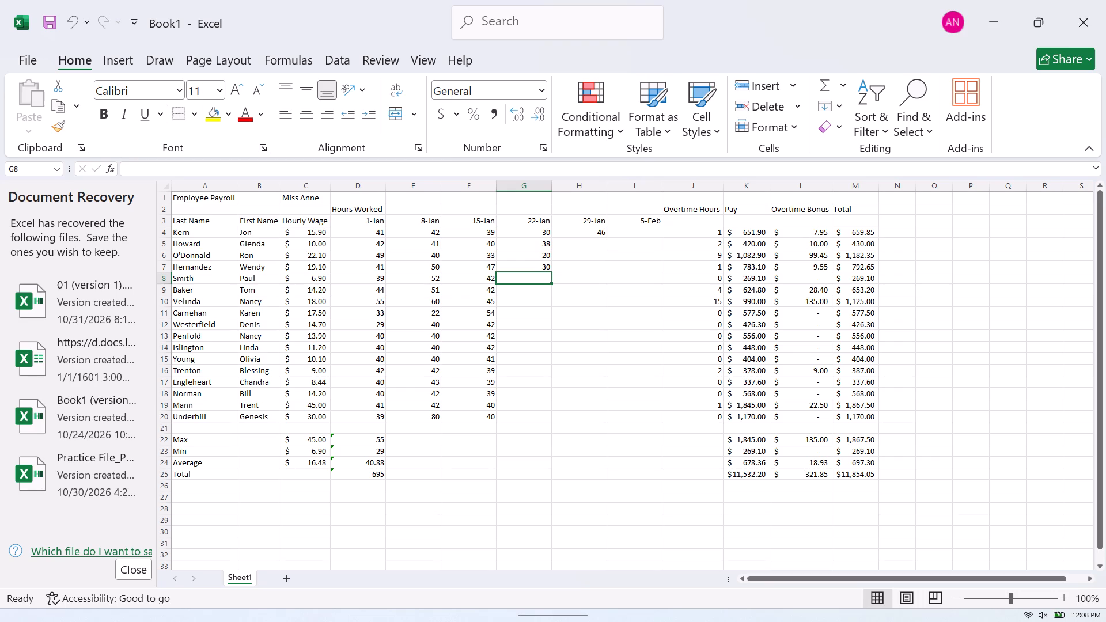
Enter the 22-Jan hours in G8:G13 as 40 for each employee.
type("40")
key("Return")
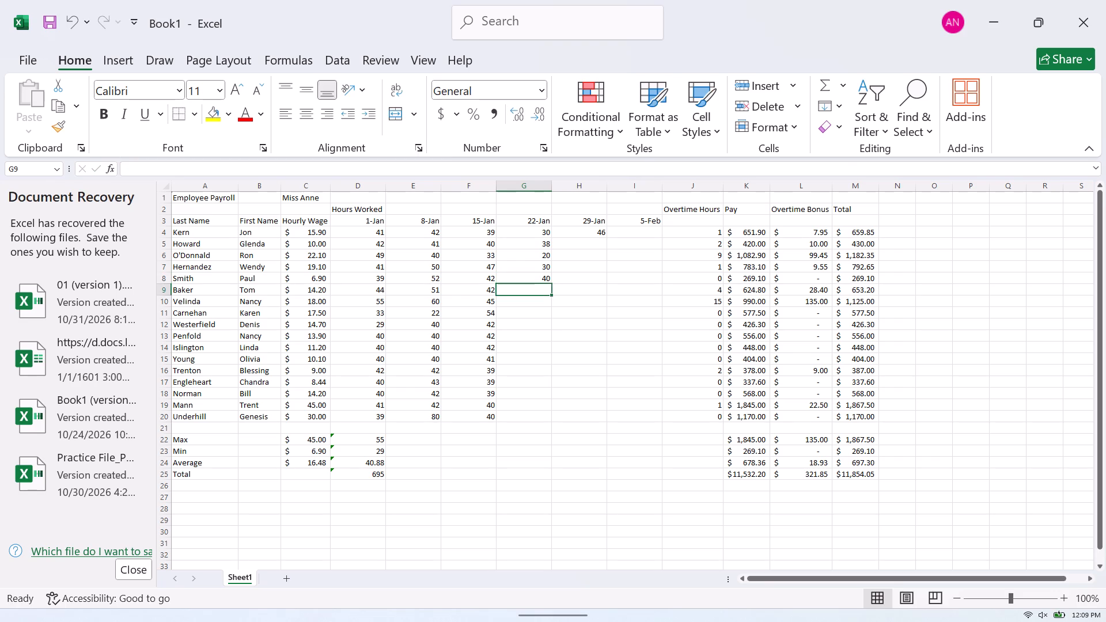
type("40")
key("Return")
type("40")
key("Return")
type("40")
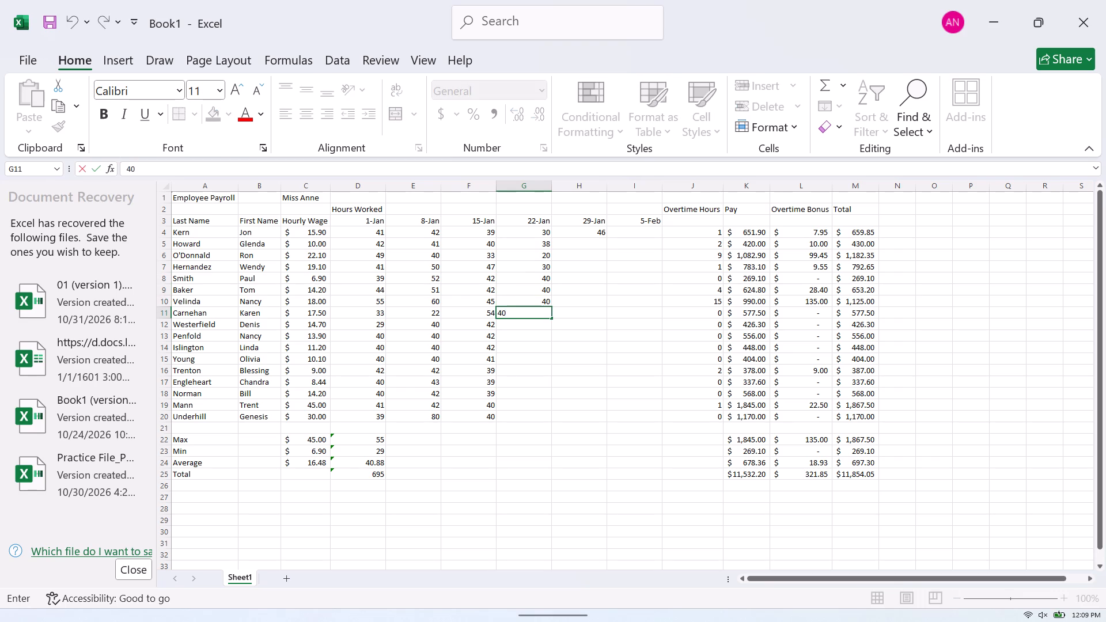
key("Return")
type("40")
key("Return")
type("40")
key("Return")
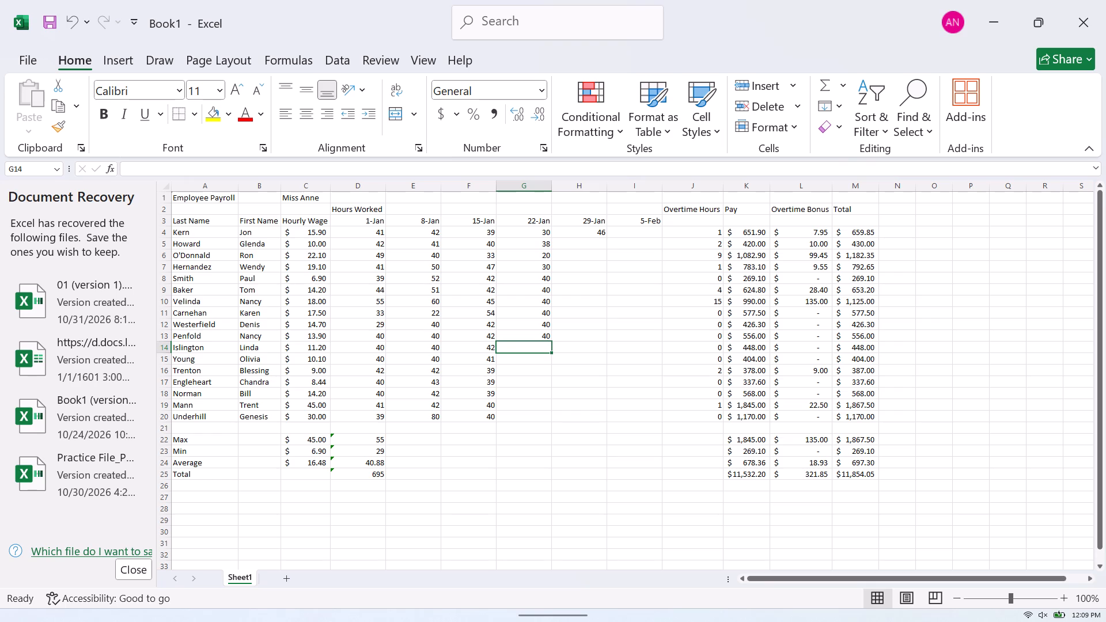
Enter the 22-Jan hours in G14:G20 as 39, 42, 42, 41, 40, 28 and 20.
type("39")
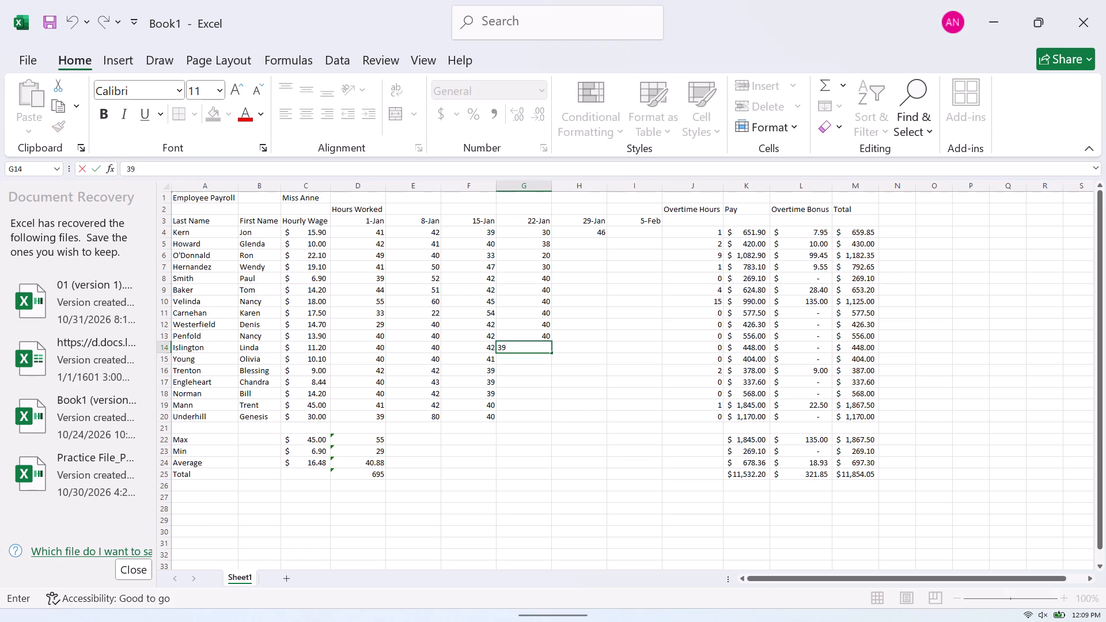
key("Return")
type("42")
key("Return")
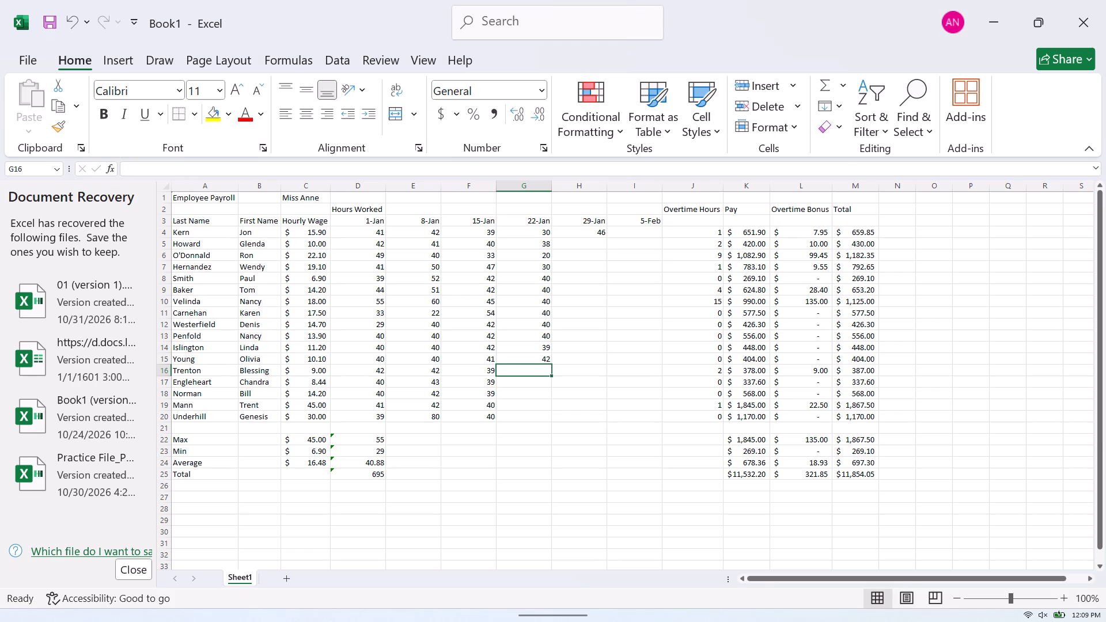
type("42")
key("Return")
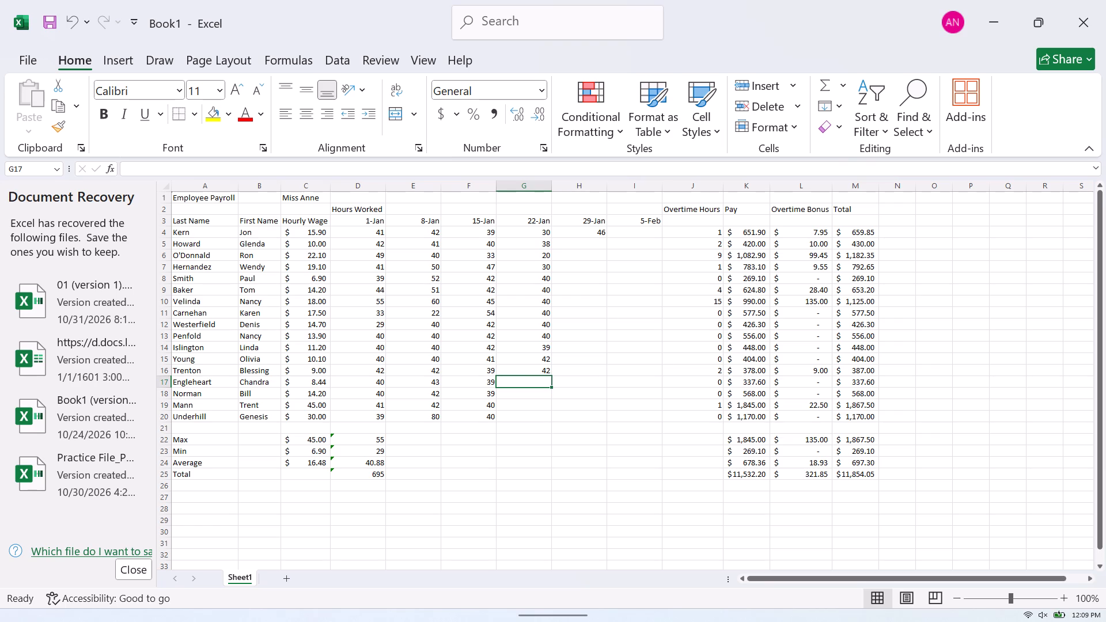
type("41")
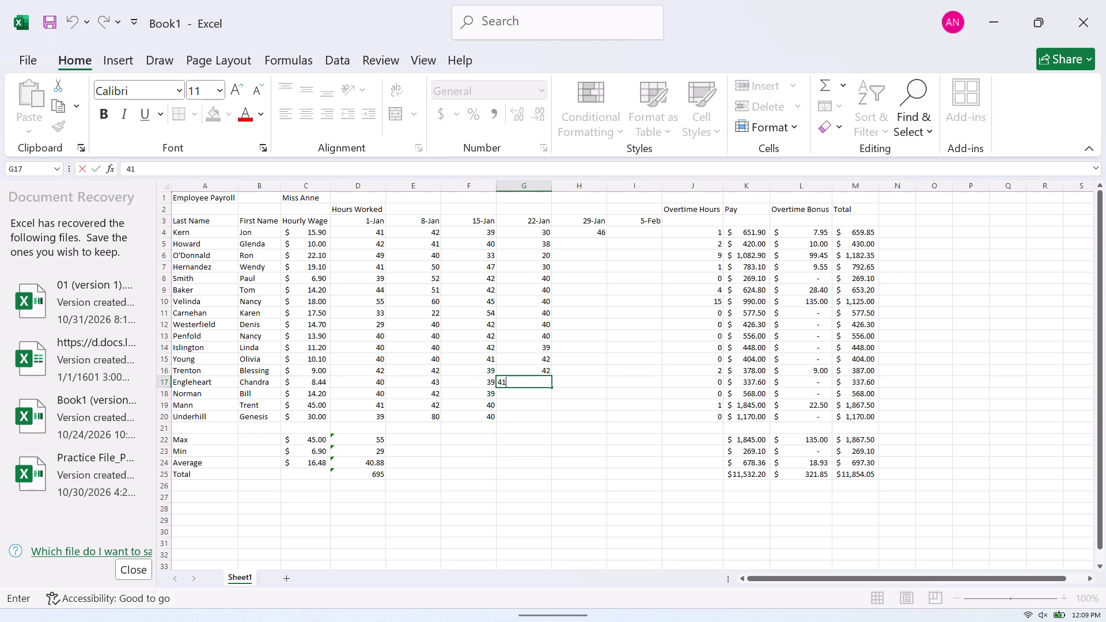
key("Return")
type("40")
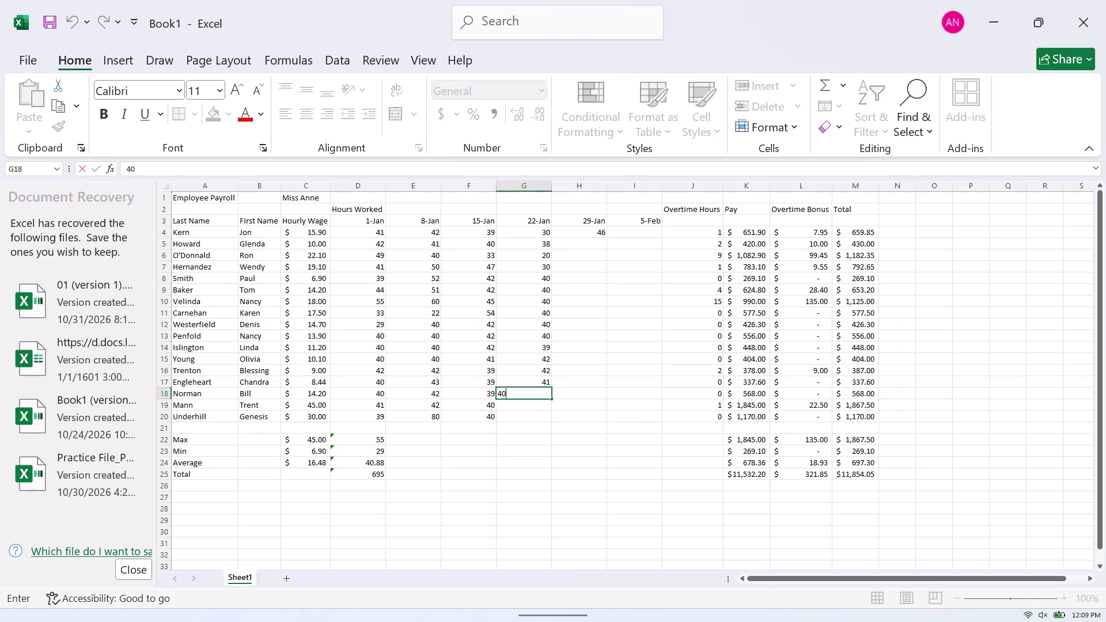
key("Return")
key("2")
key("8")
key("Return")
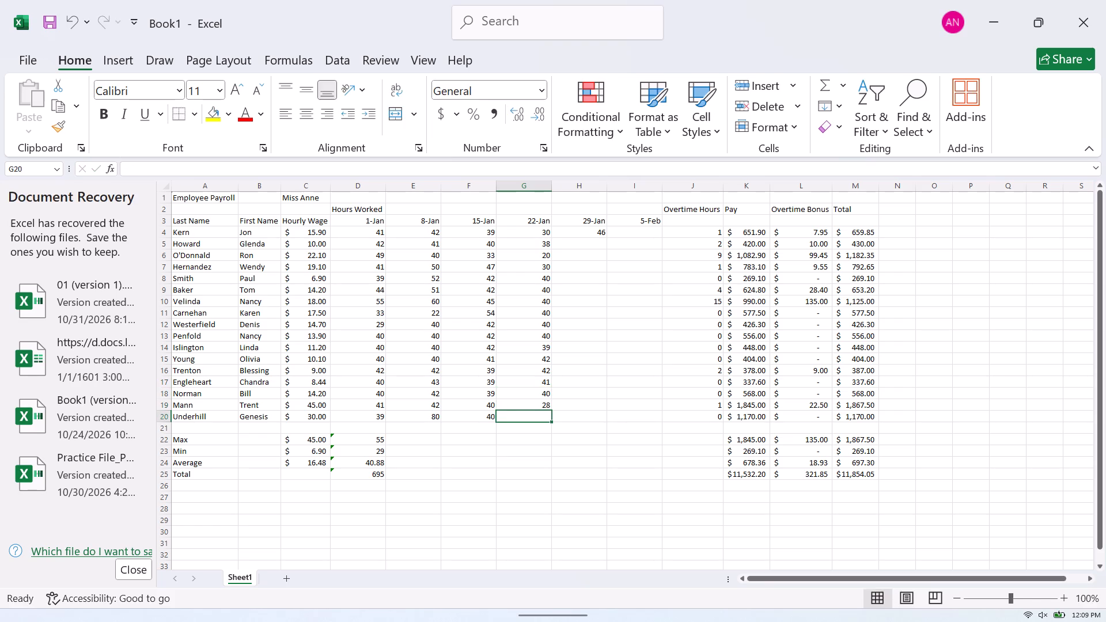
type("20")
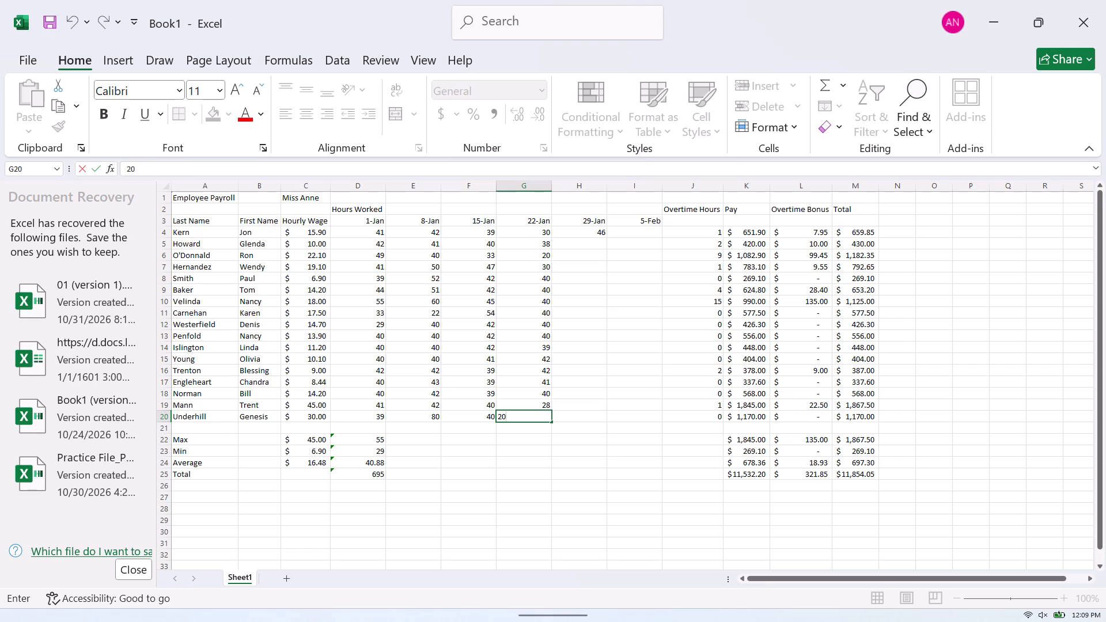
Enter the 29-Jan hours in H5:H7 as 44, 18 and 39.
left_click(593, 242)
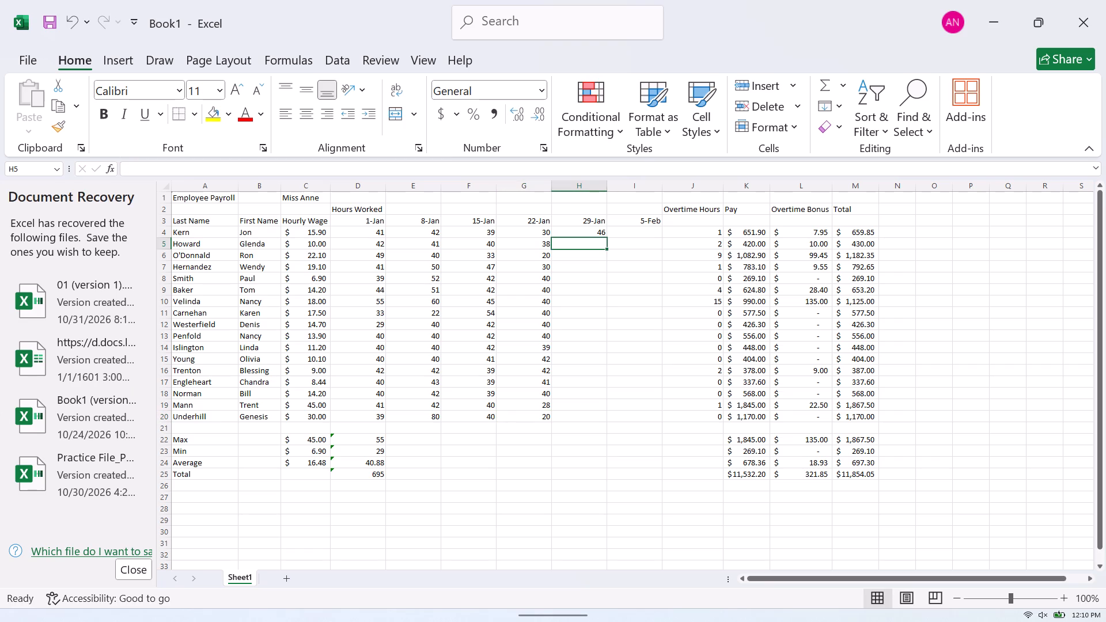
type("44")
key("Return")
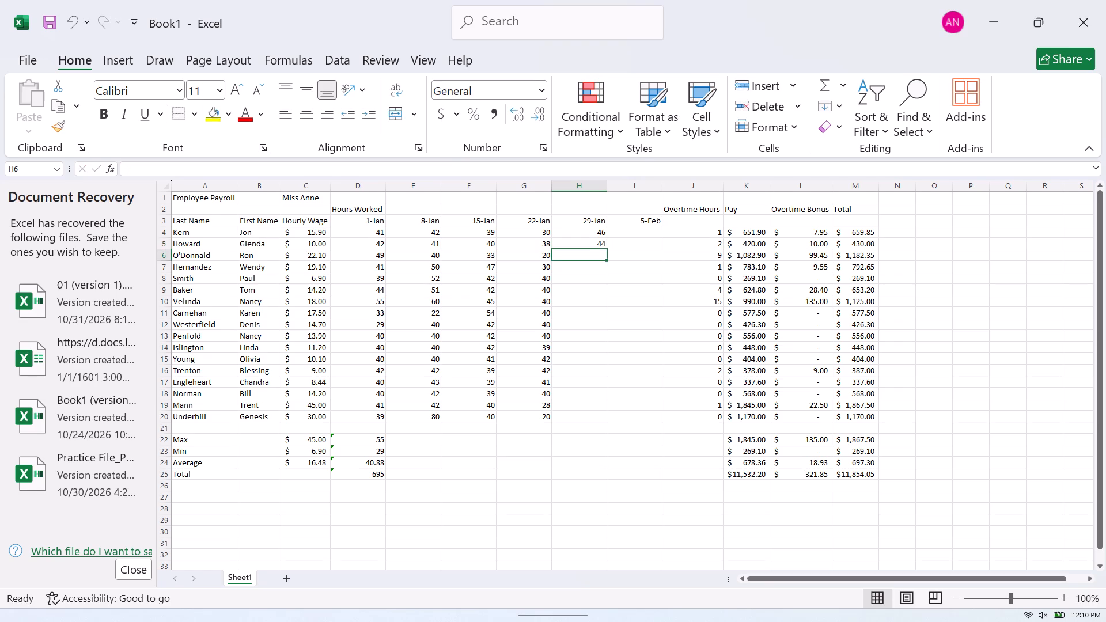
key("1")
key("8")
key("Return")
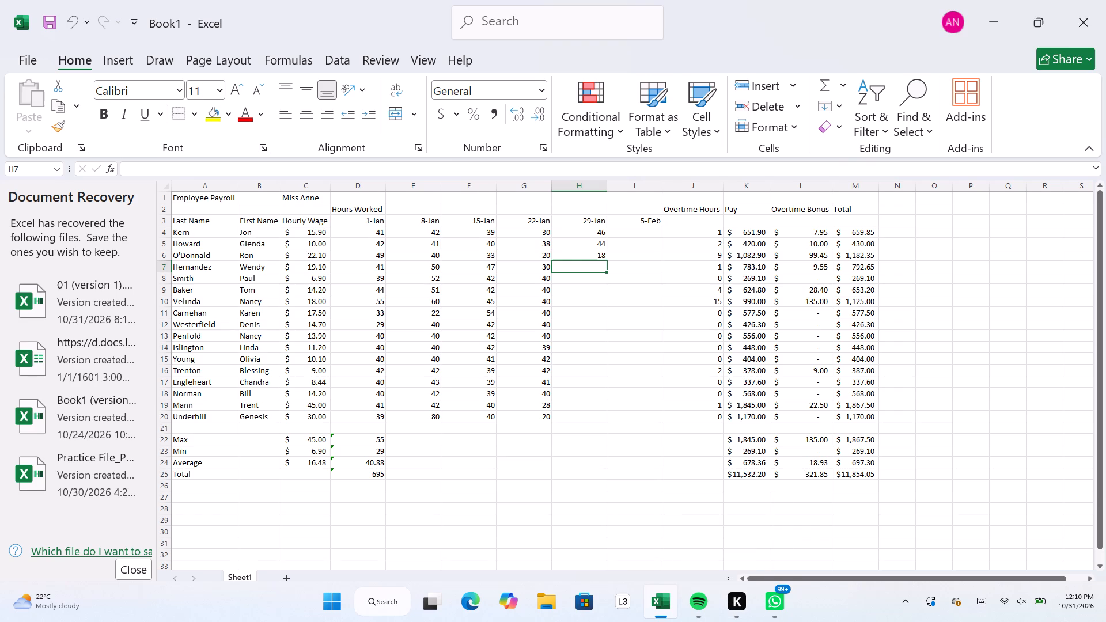
type("39")
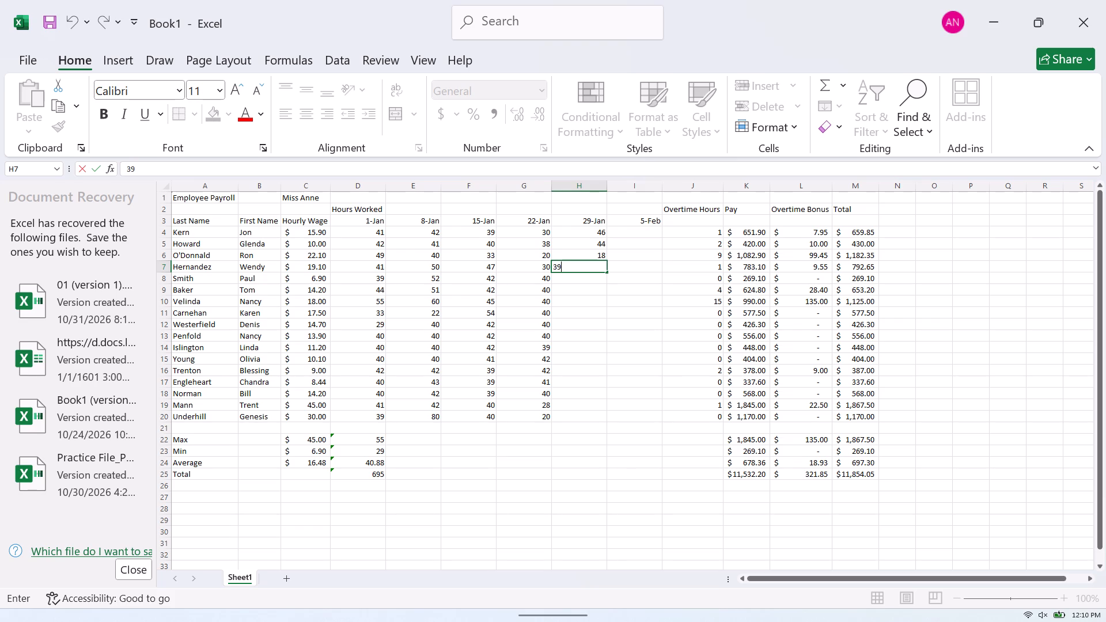
key("Return")
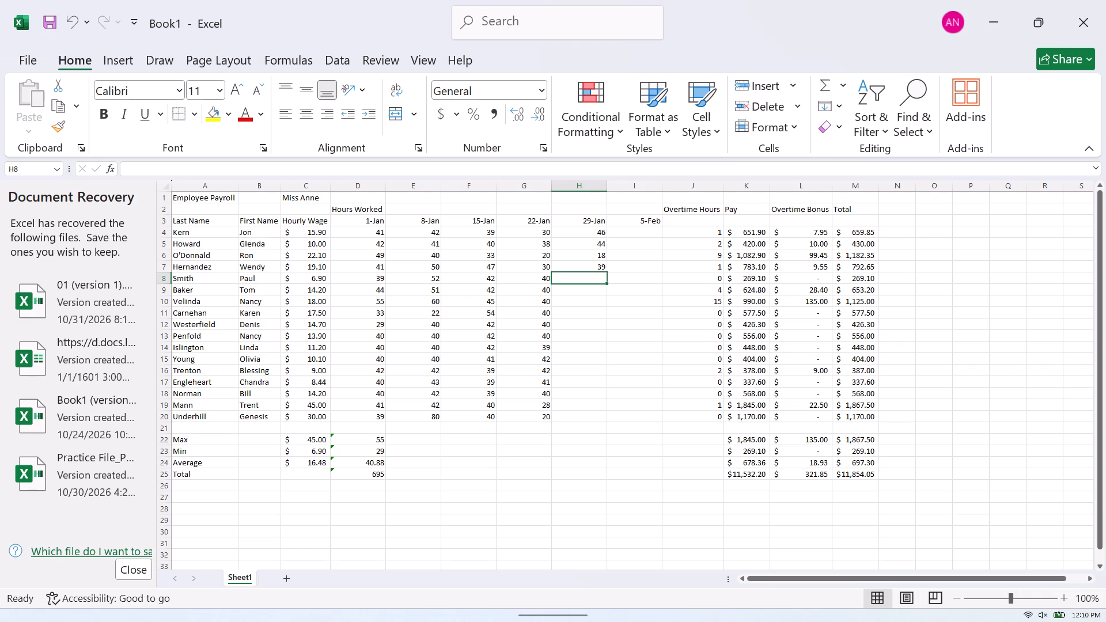
Enter the 29-Jan hours in H8:H11 as 40, 20, 49 and 20.
type("40")
key("Return")
type("20")
key("Return")
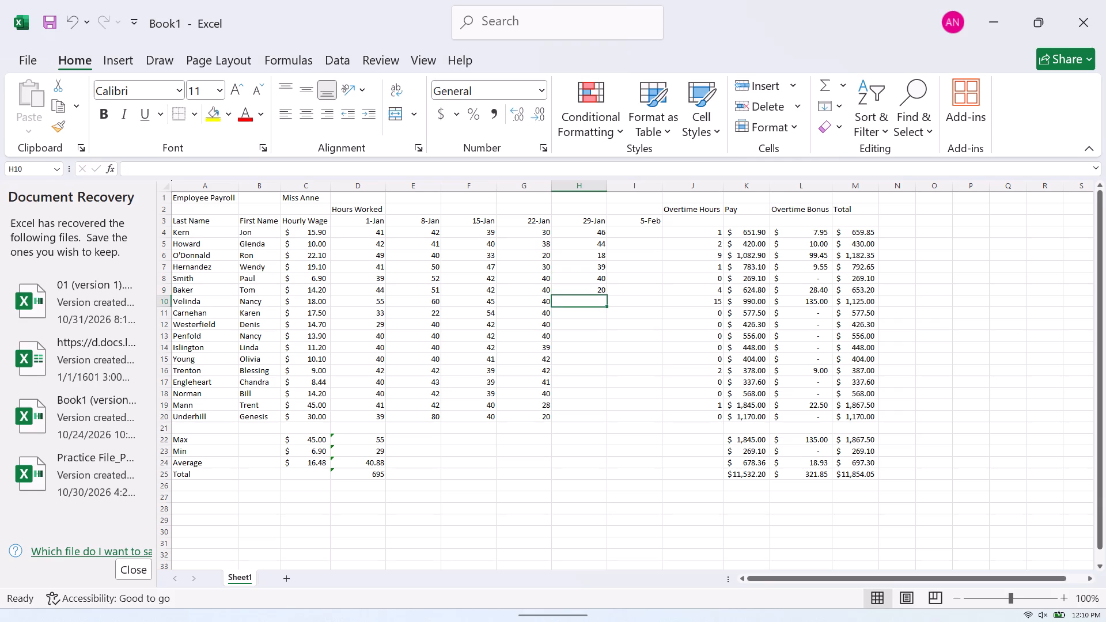
type("49")
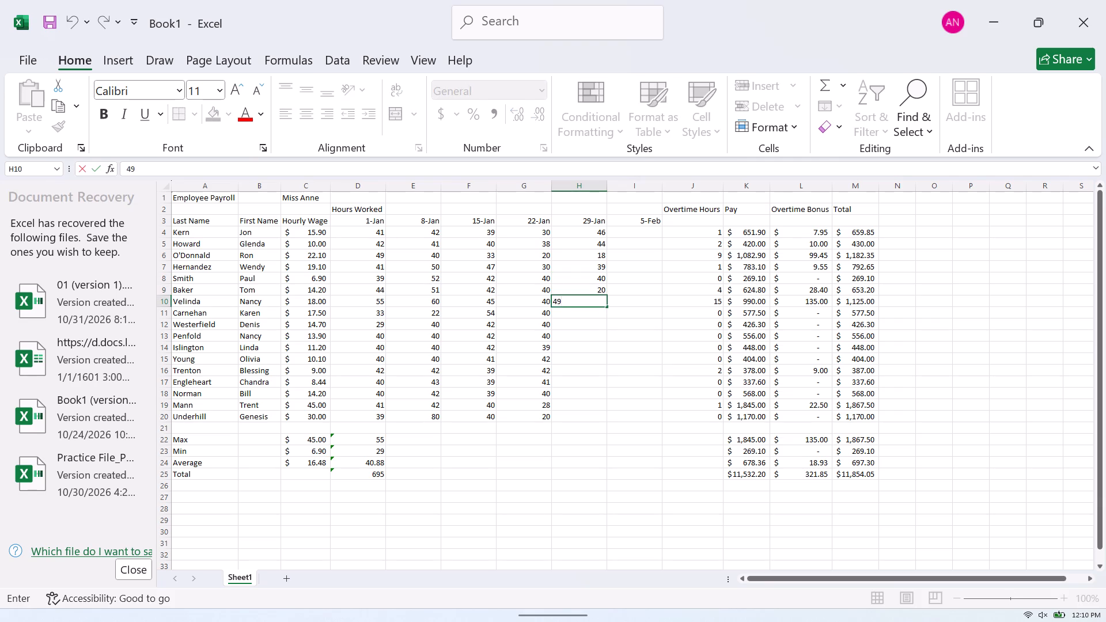
key("Return")
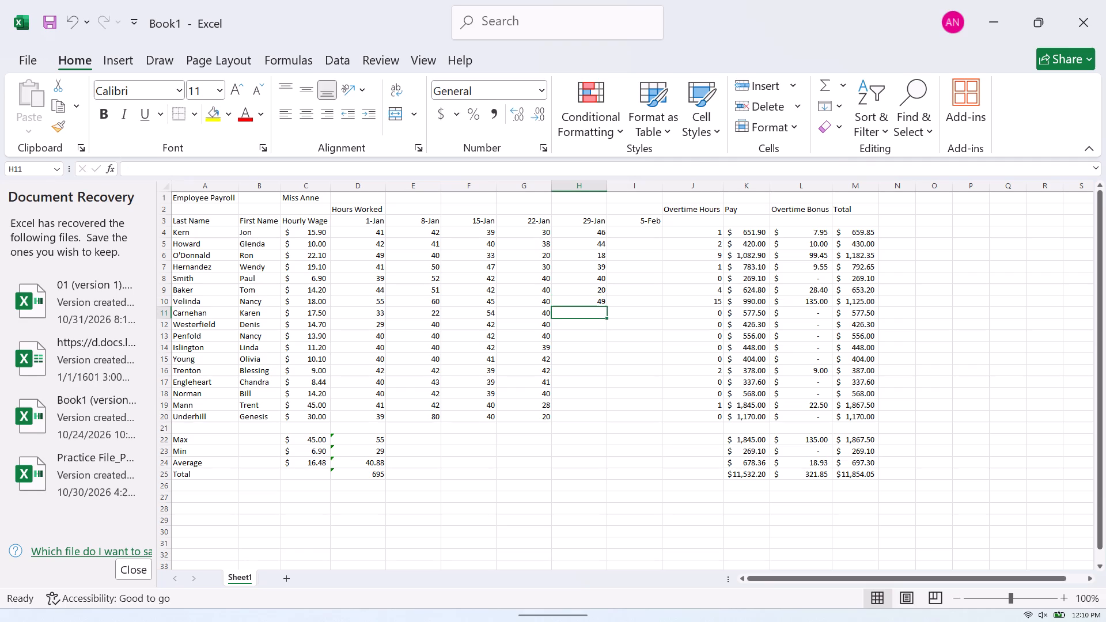
type("20")
key("Return")
Enter the 29-Jan hours in H12:H16 as 40 for each employee.
type("40")
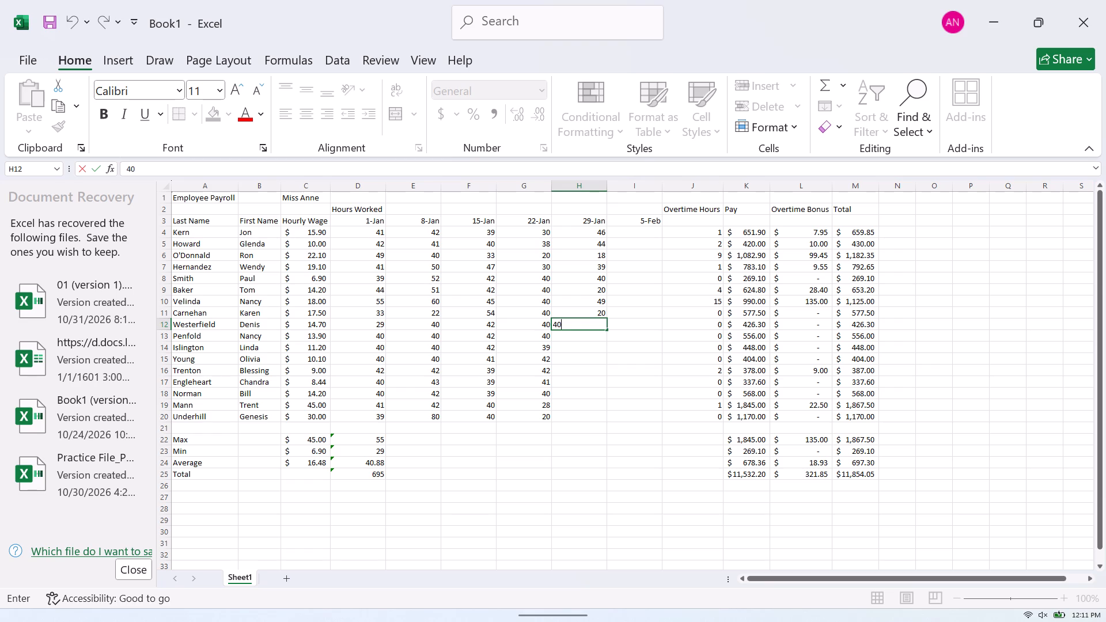
key("Return")
type("40")
key("Return")
type("40")
key("Return")
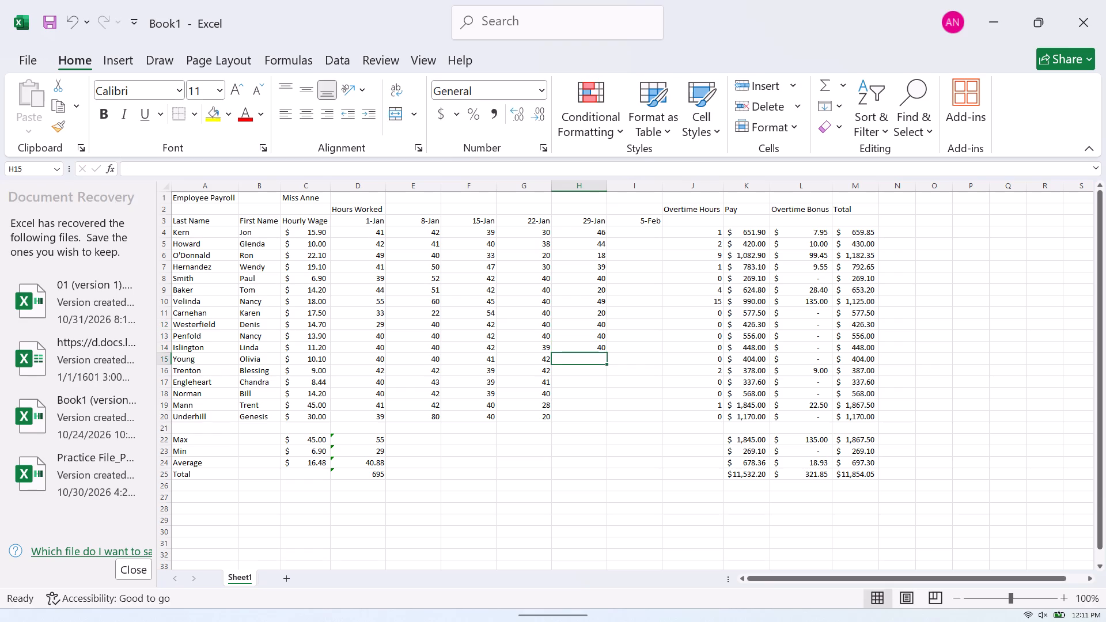
type("40")
key("Return")
type("40")
key("Return")
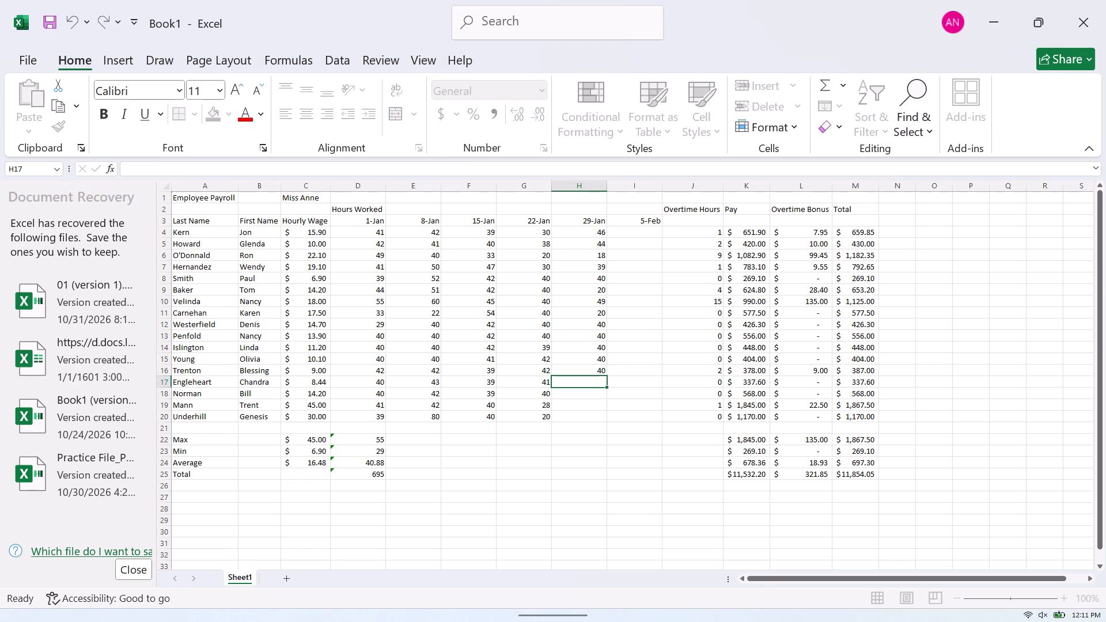
Enter the 29-Jan hours in H17:H20 as 40 for each employee.
type("40")
key("Return")
type("40")
key("Return")
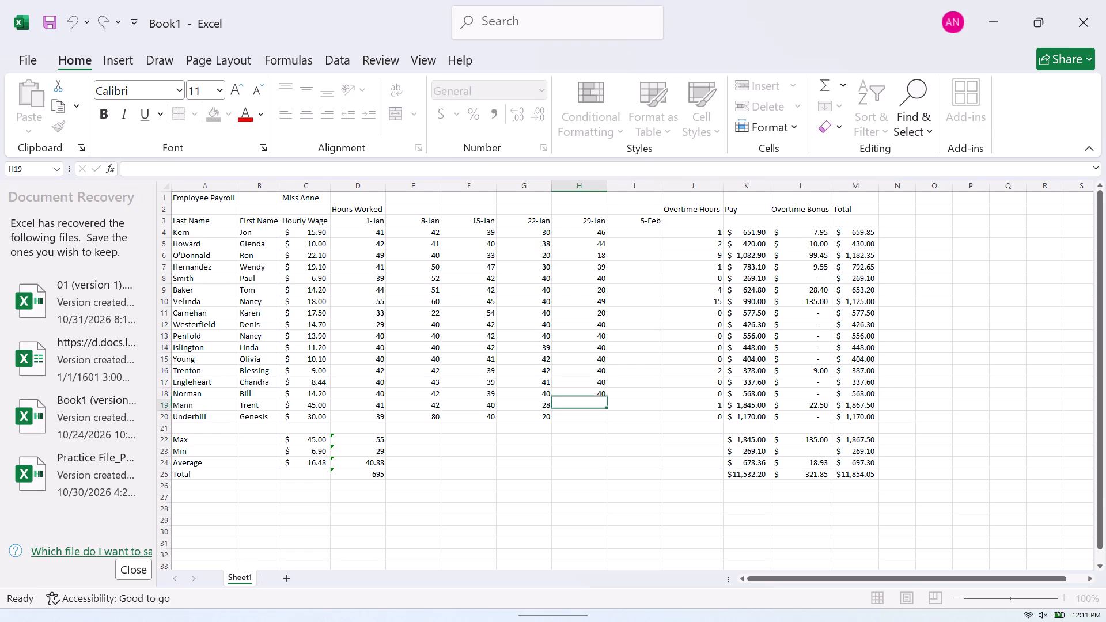
type("40")
key("Return")
type("40")
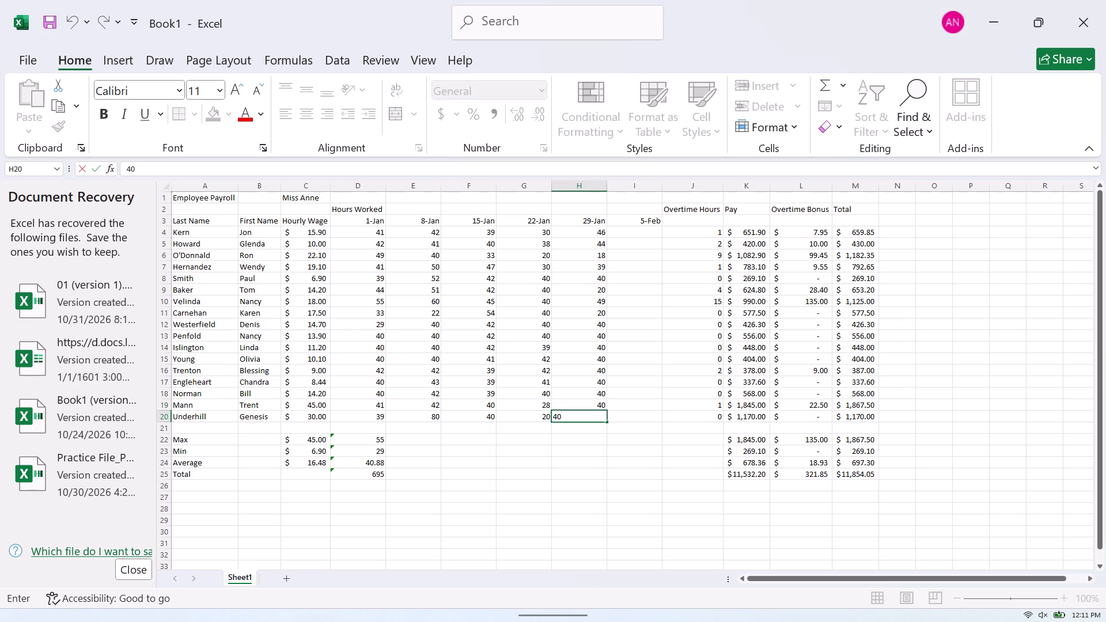
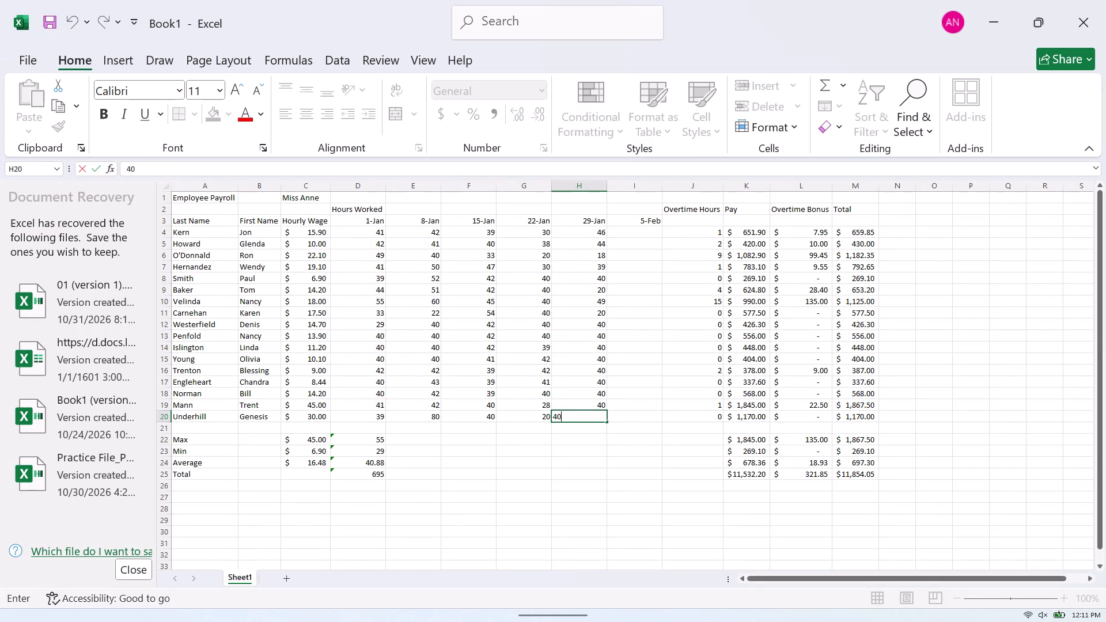
Delete the empty 5-Feb column I from the hours-worked section.
left_click(655, 346)
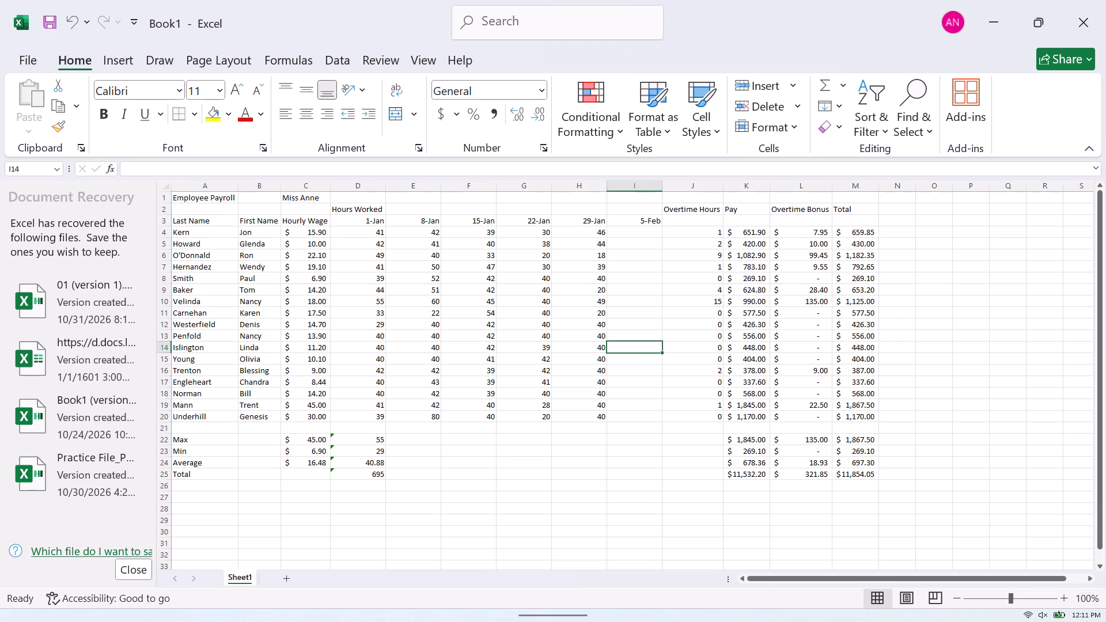
left_click(645, 185)
right_click(645, 185)
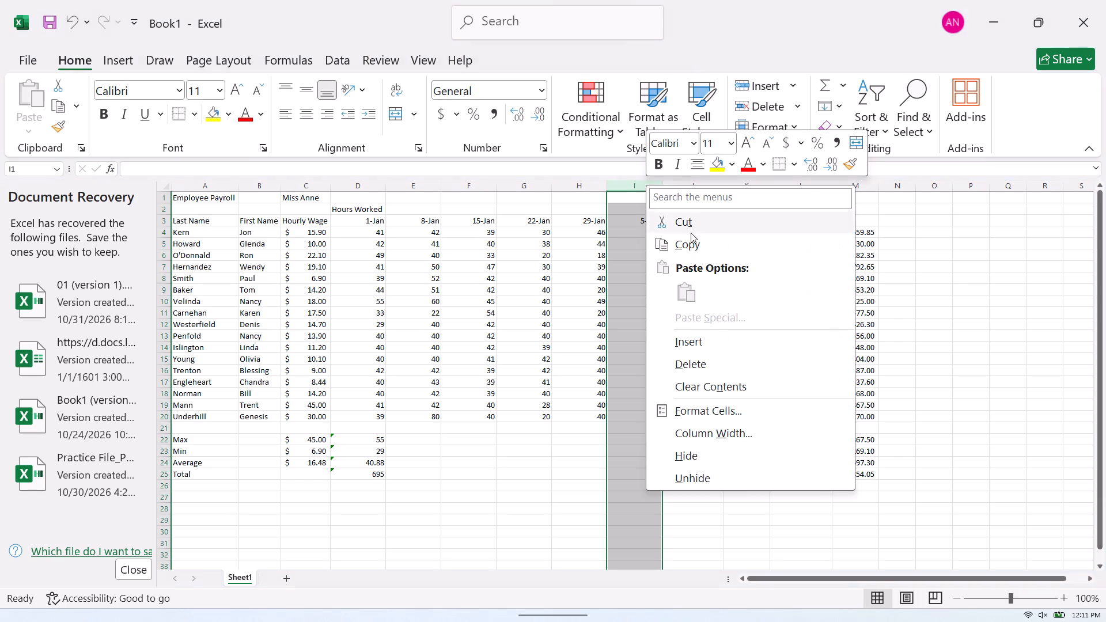
left_click(708, 366)
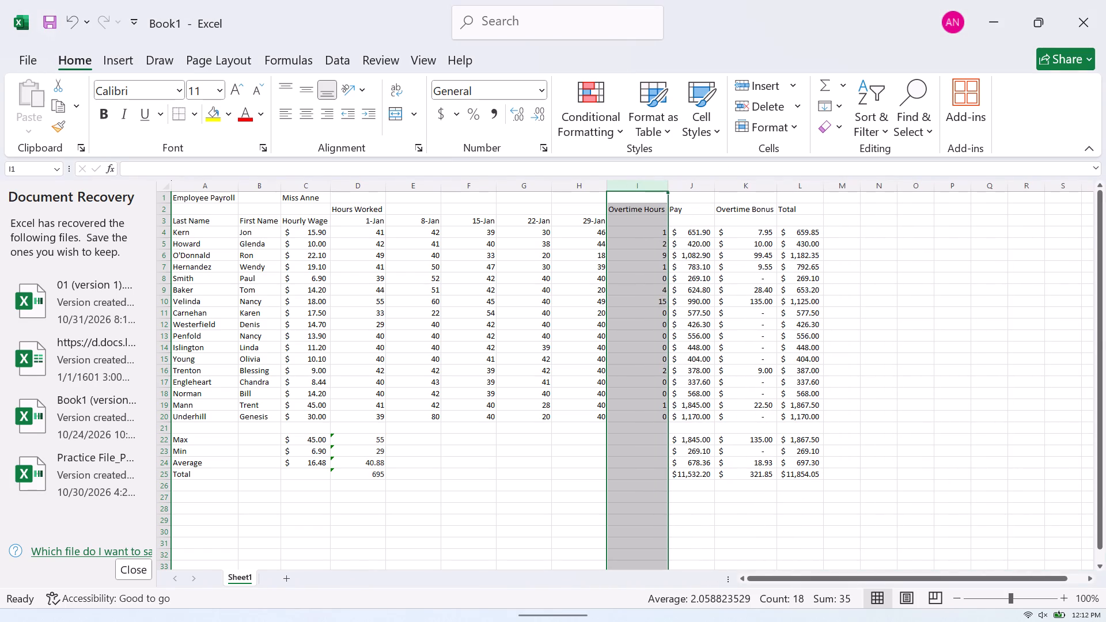
left_click(574, 448)
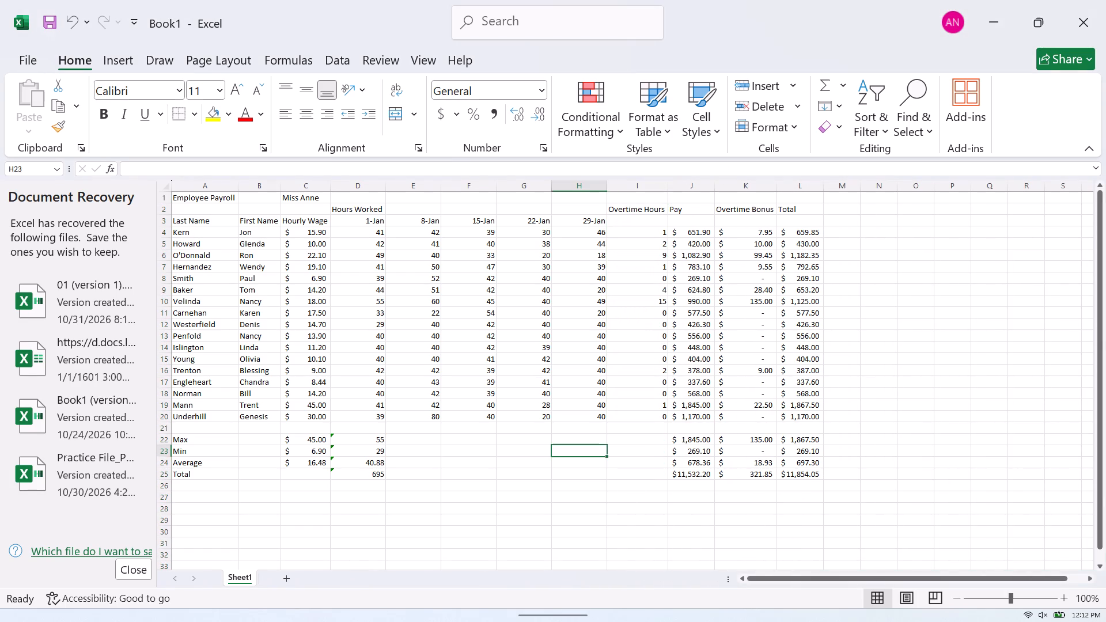
Enter the date Jan 1 in I3 beneath the Overtime Hours heading.
left_click(649, 224)
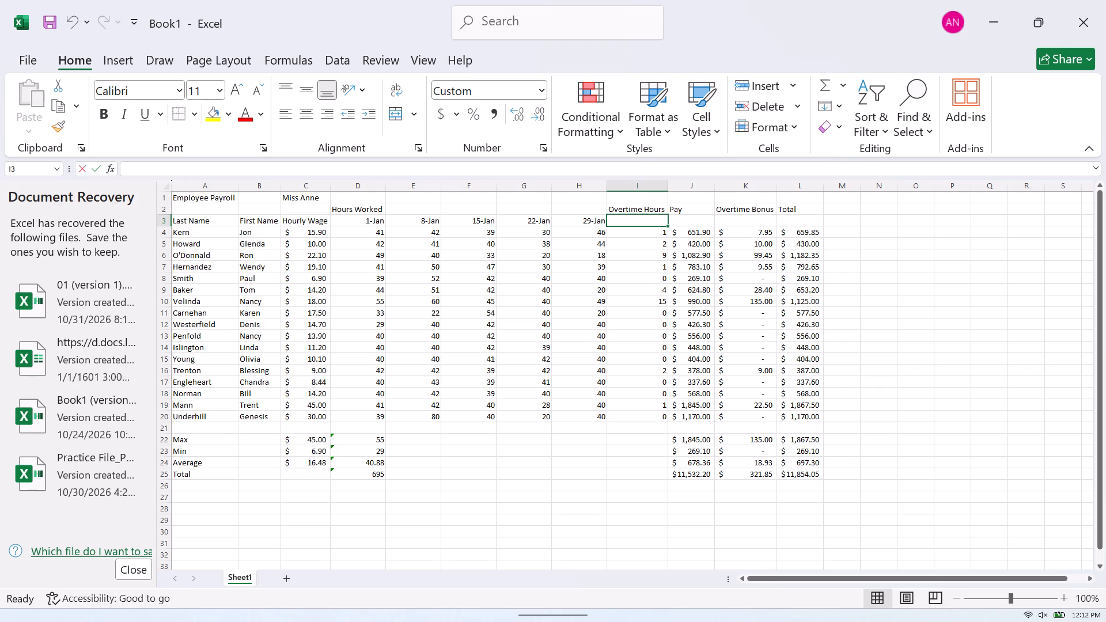
type("an")
key("space")
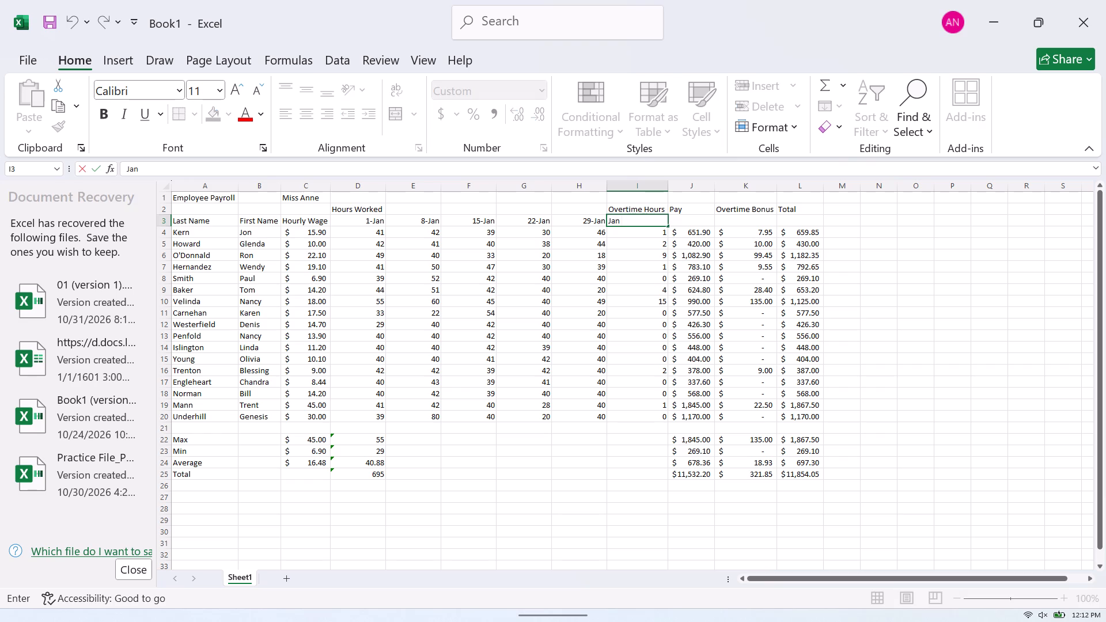
key("1")
left_click_drag(668, 196, 747, 203)
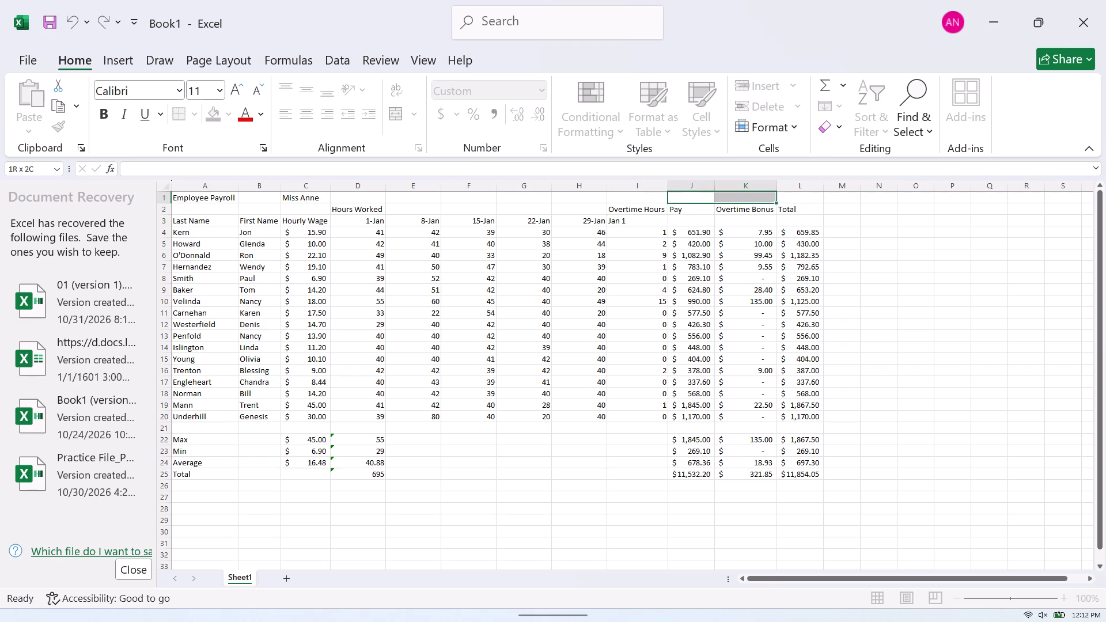
left_click_drag(747, 203, 789, 217)
left_click(740, 261)
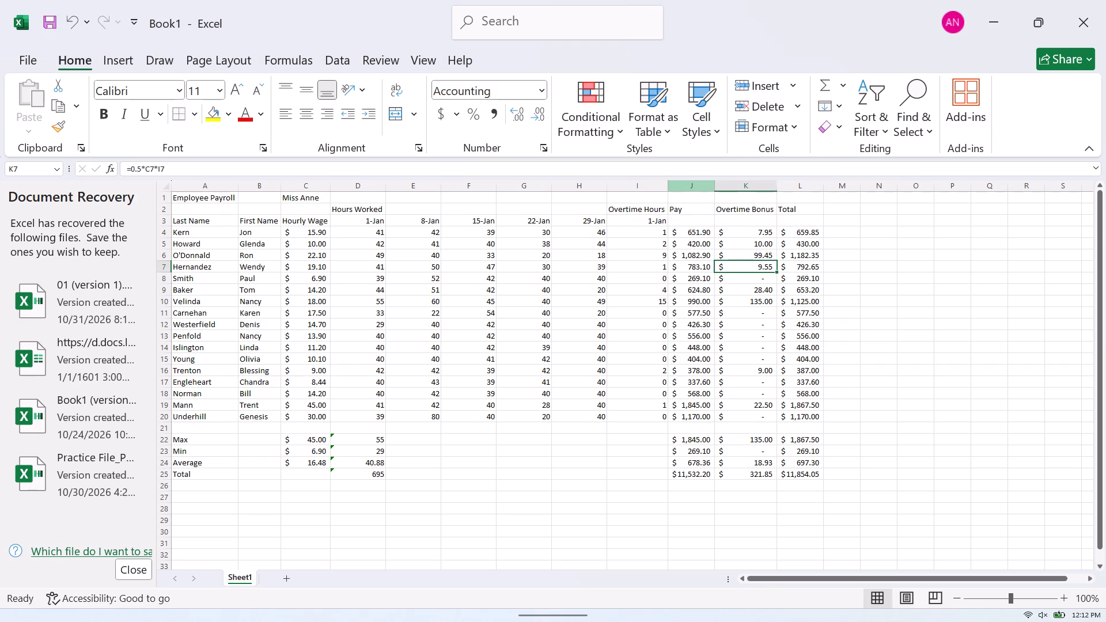
Insert four blank columns between the Overtime Hours and Pay columns.
left_click(682, 188)
left_click_drag(681, 188, 807, 193)
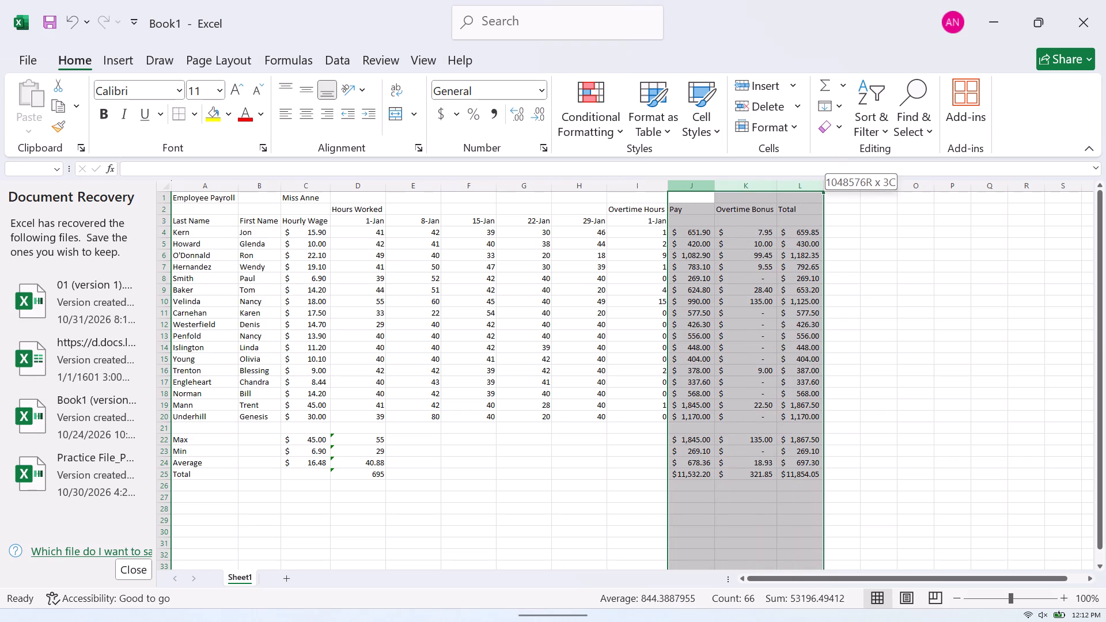
left_click_drag(807, 193, 824, 191)
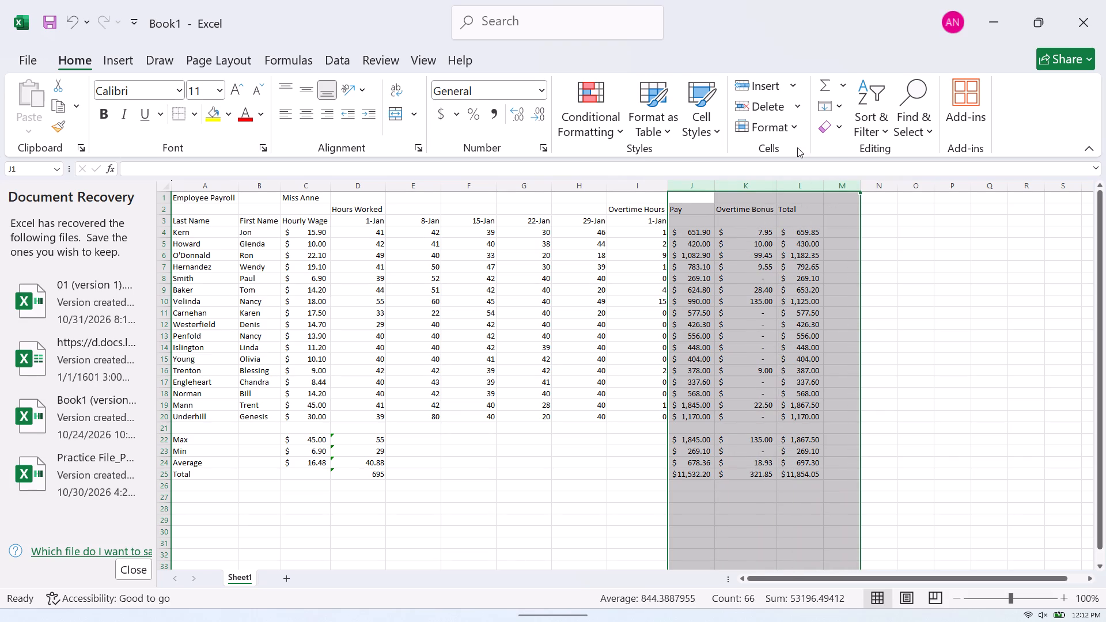
right_click(756, 189)
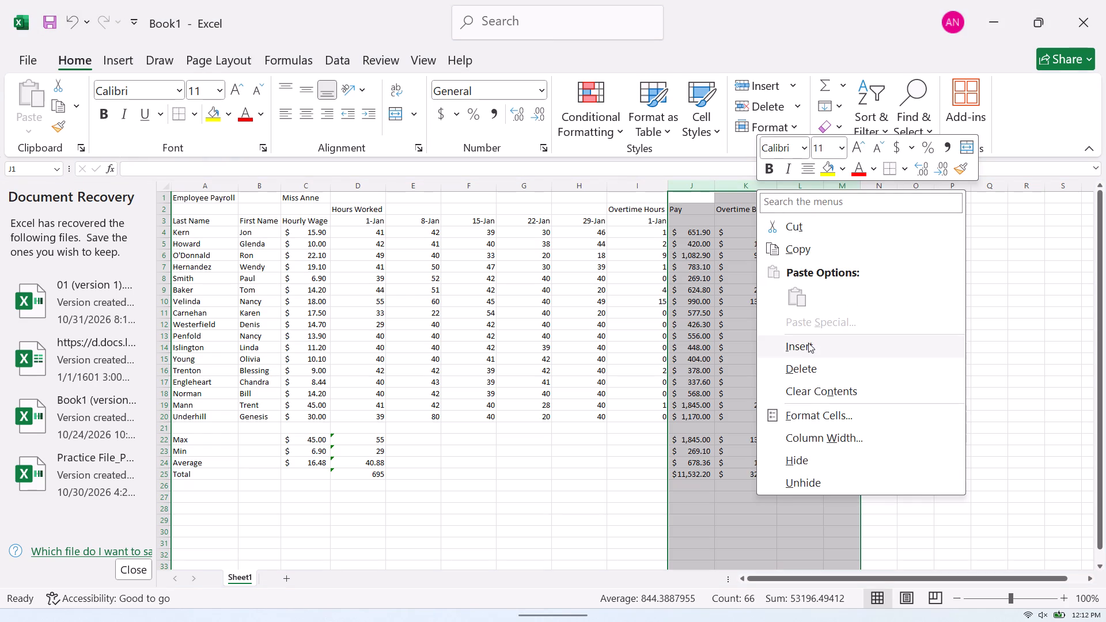
left_click(808, 348)
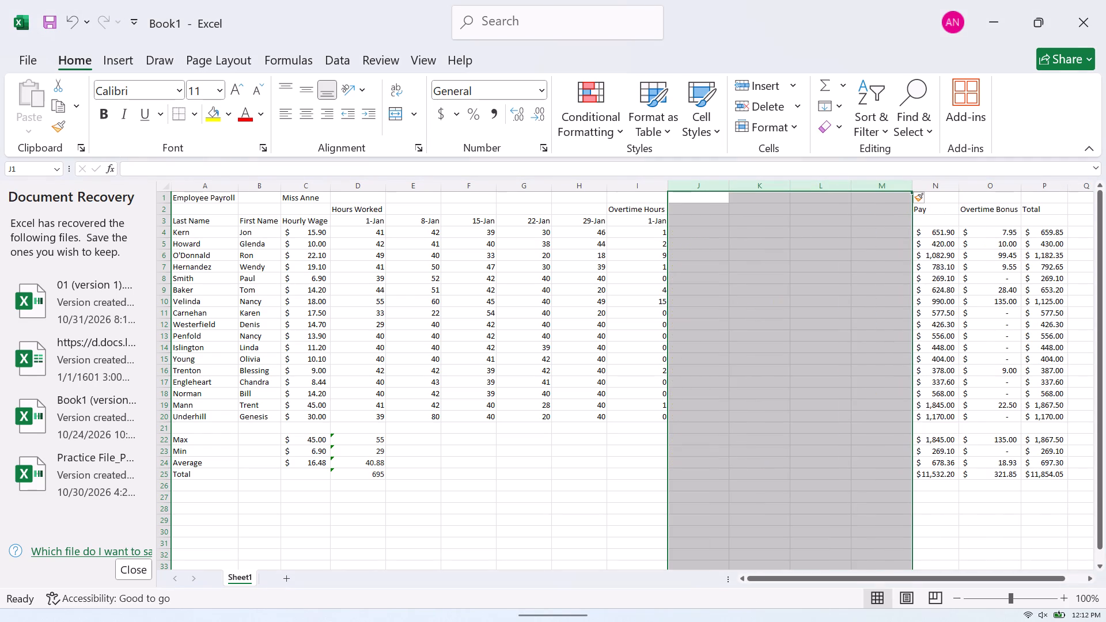
Enter the weekly date formula =I3+7 in J3 and fill it across to M3.
left_click(698, 219)
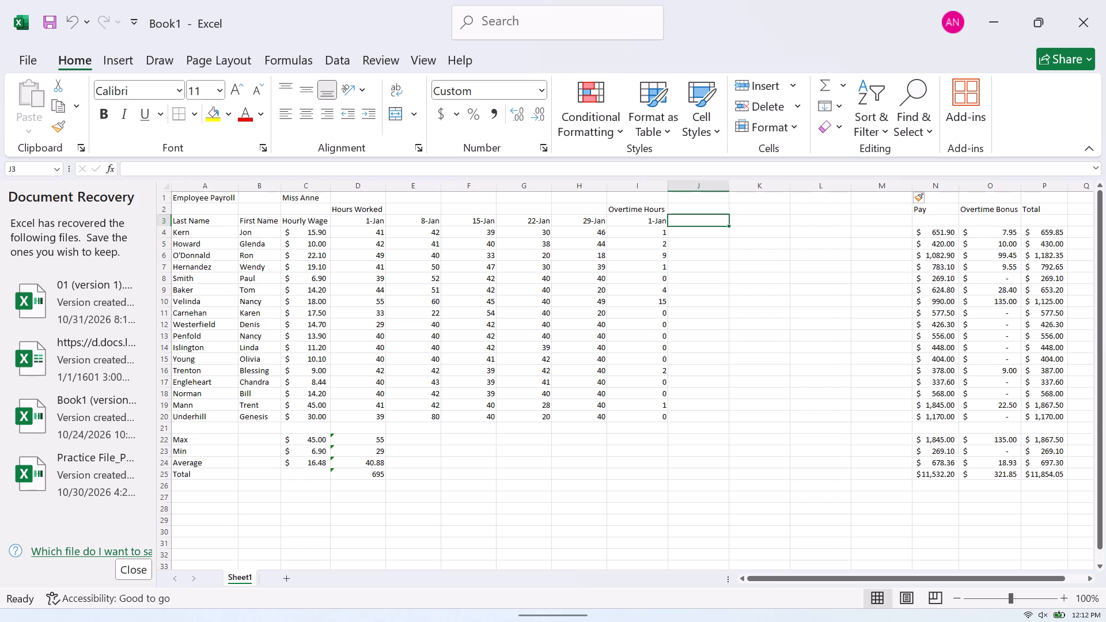
key("equal")
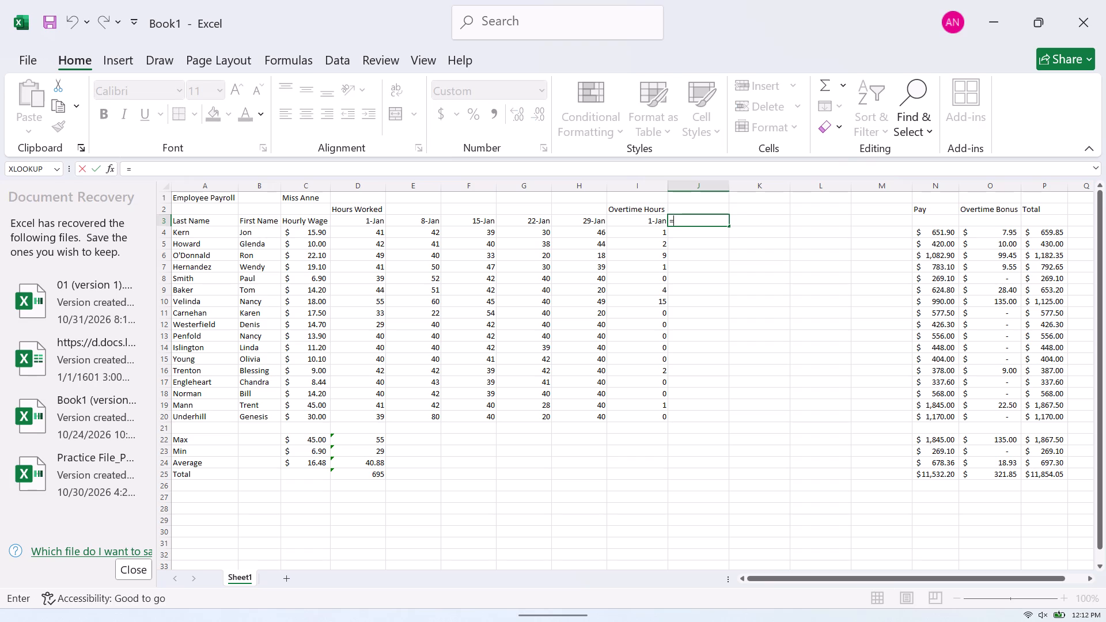
left_click(650, 219)
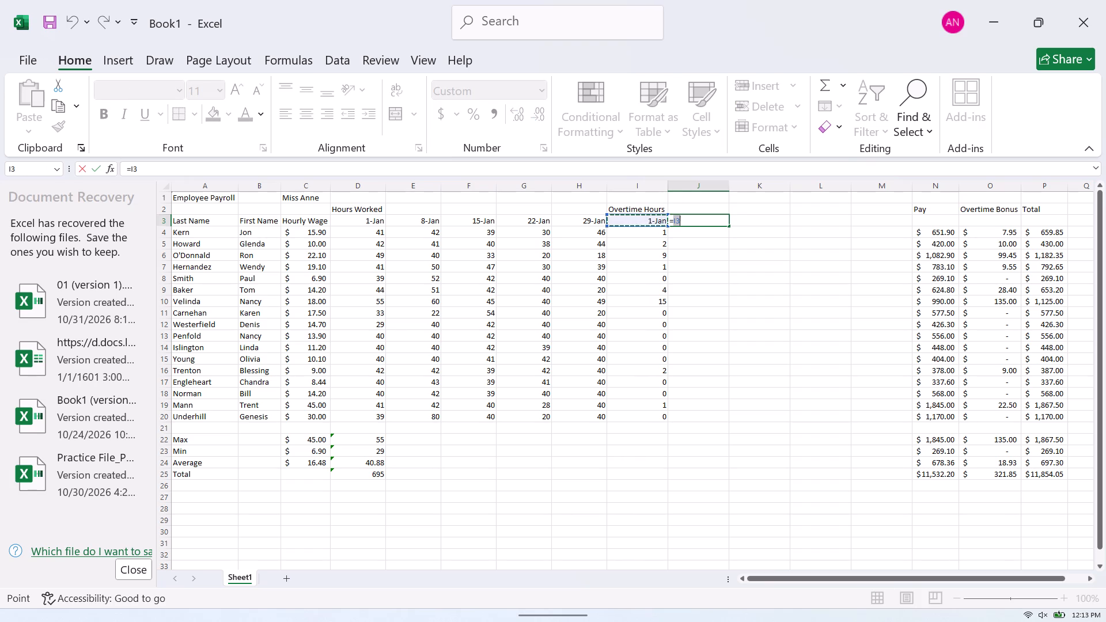
key("shift+plus")
key("7")
key("Return")
left_click(700, 221)
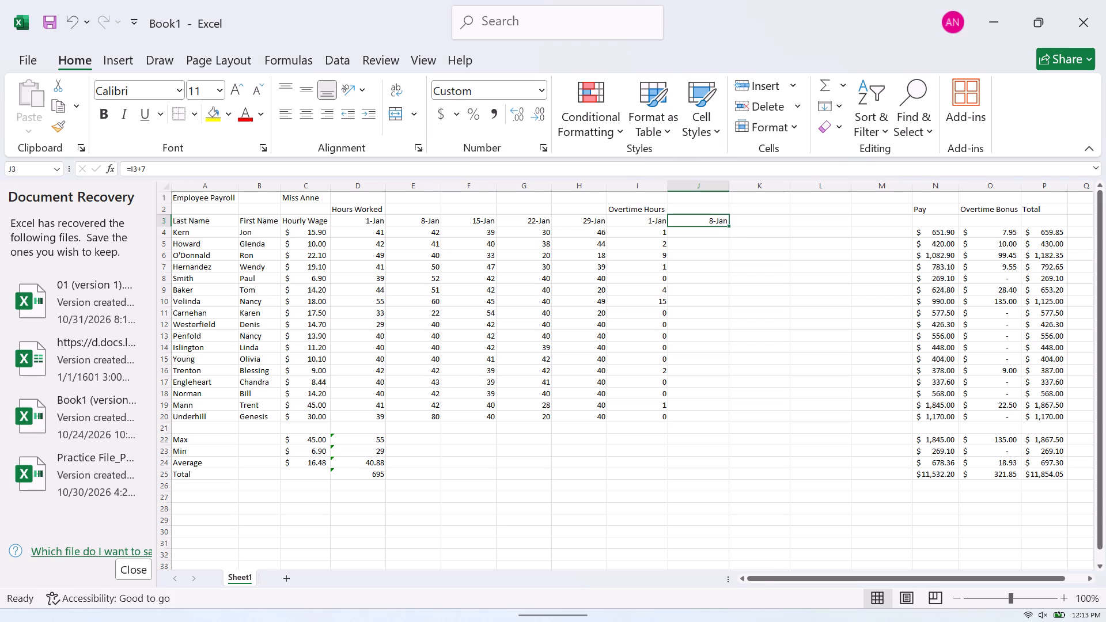
left_click_drag(728, 226, 888, 218)
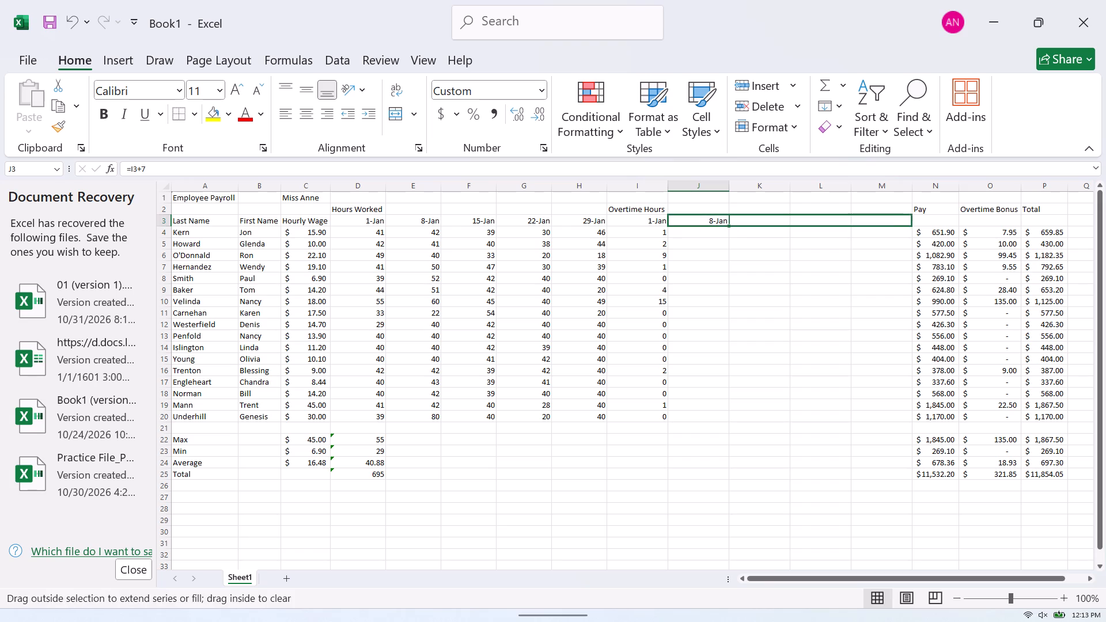
left_click_drag(888, 218, 896, 218)
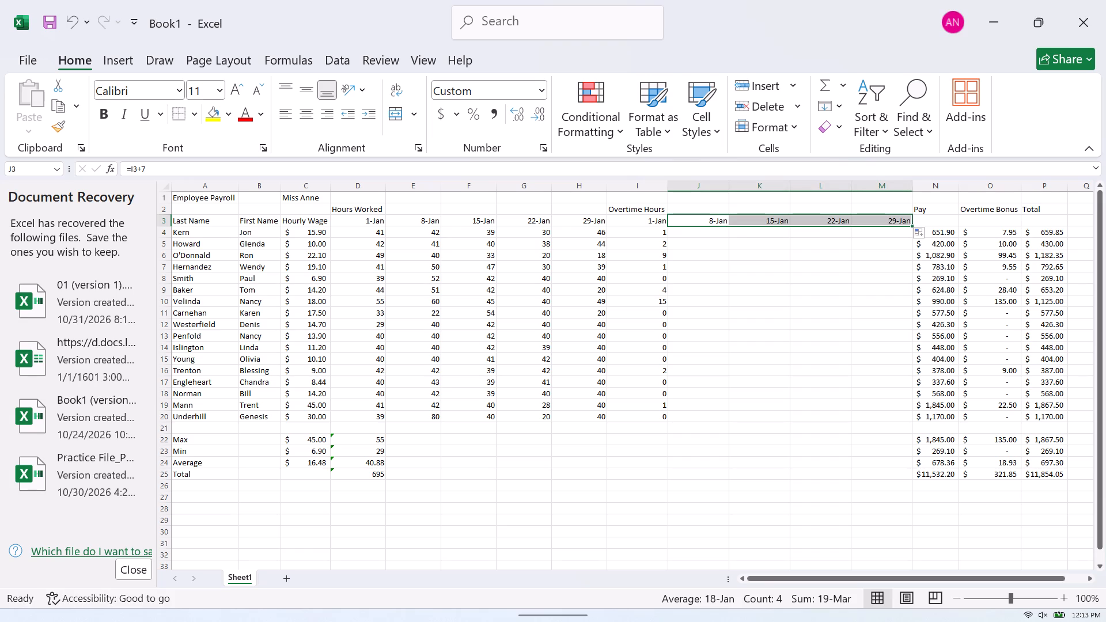
Copy the 1-Jan overtime formulas in I4:I20 and paste them into the 8-Jan overtime column starting at J4.
left_click(712, 232)
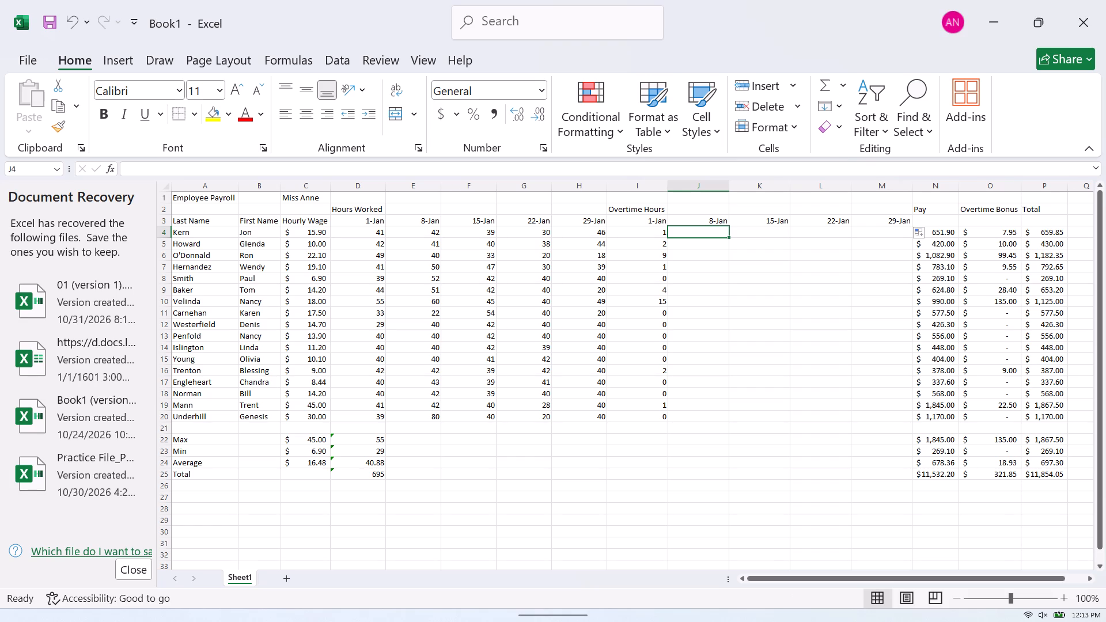
double_click(632, 229)
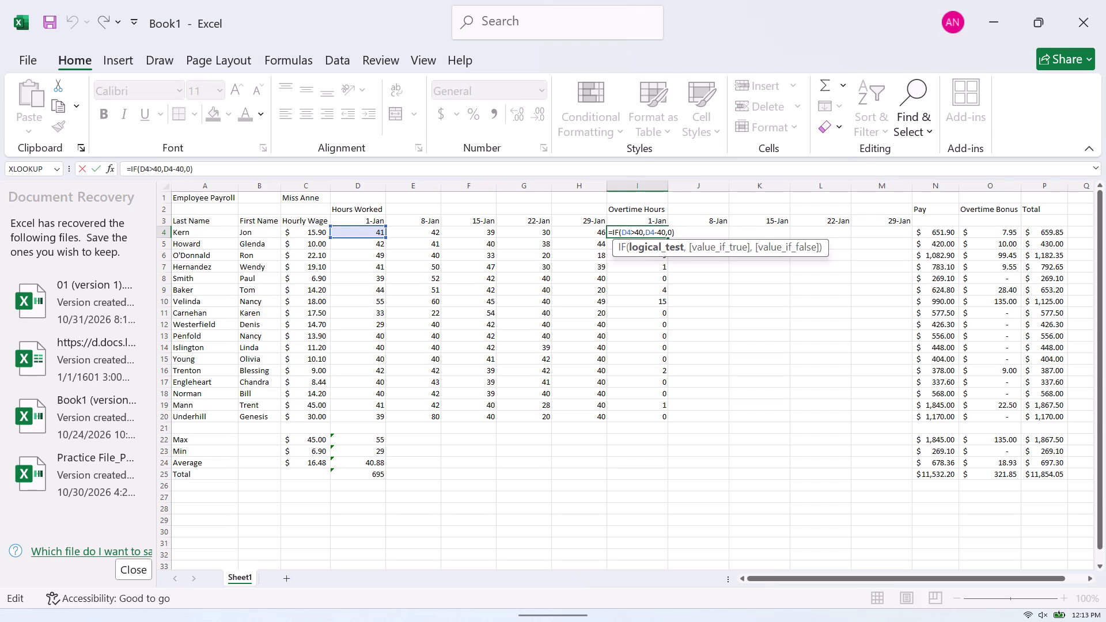
left_click(652, 318)
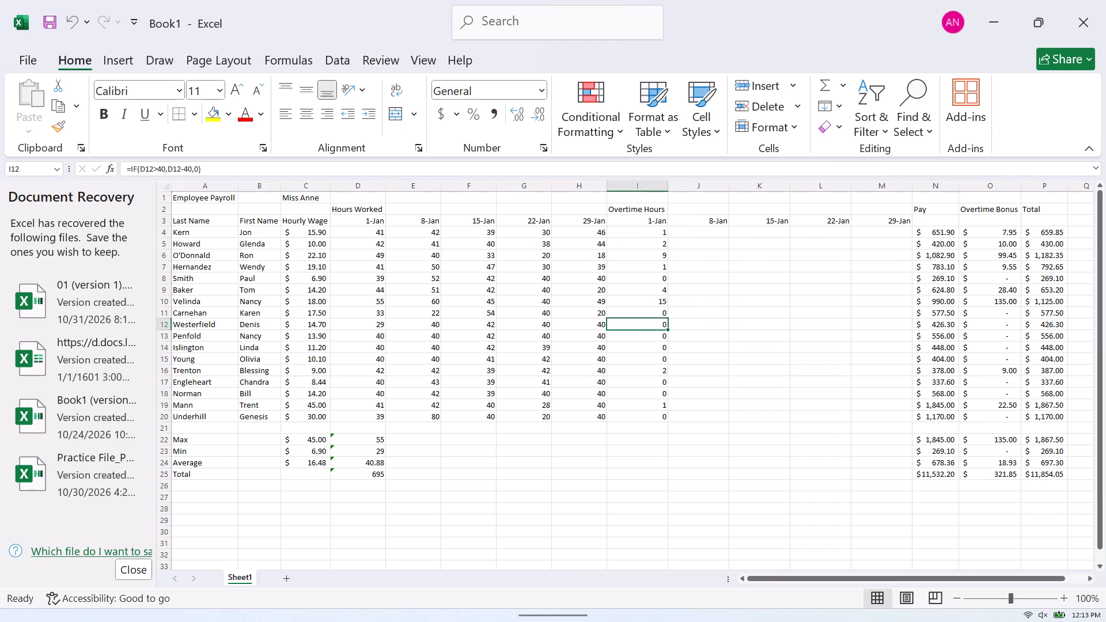
left_click_drag(617, 229, 660, 377)
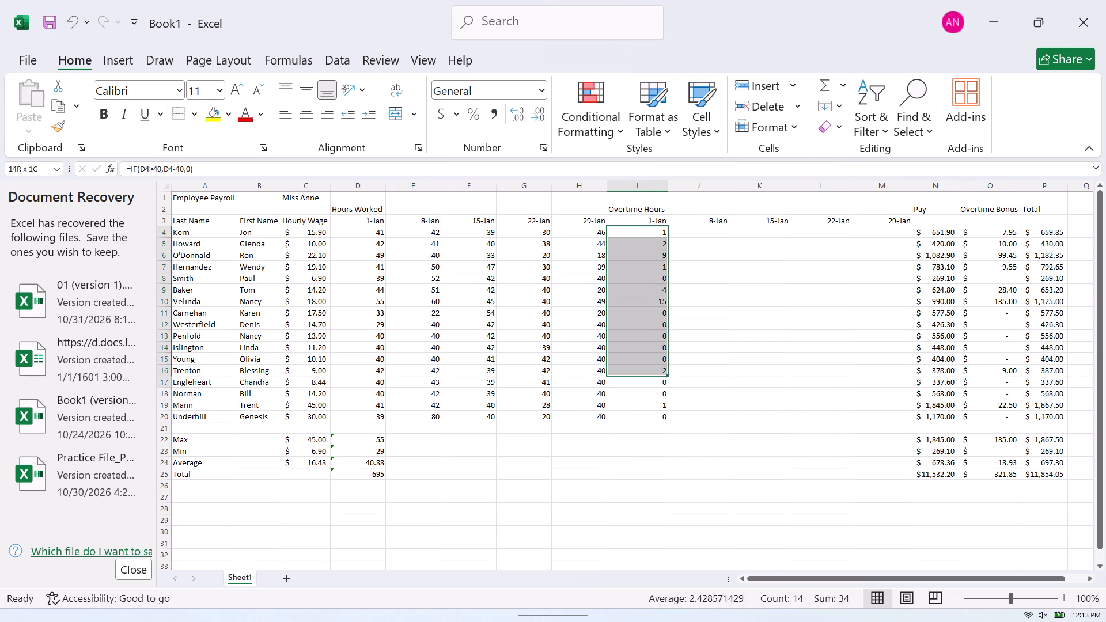
left_click_drag(660, 377, 655, 412)
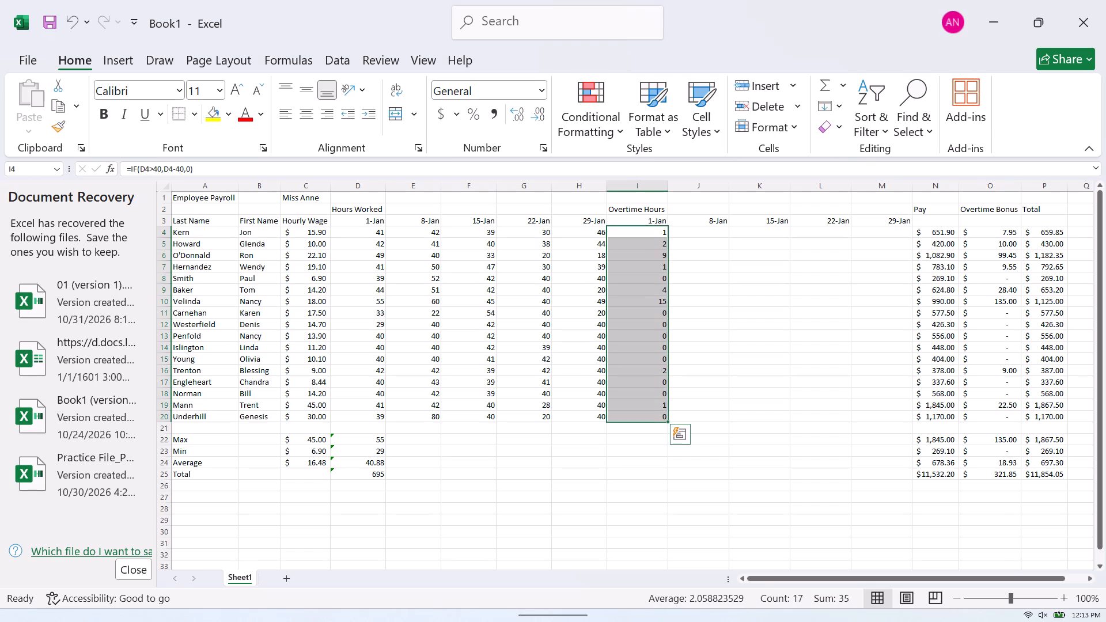
right_click(620, 340)
left_click(659, 217)
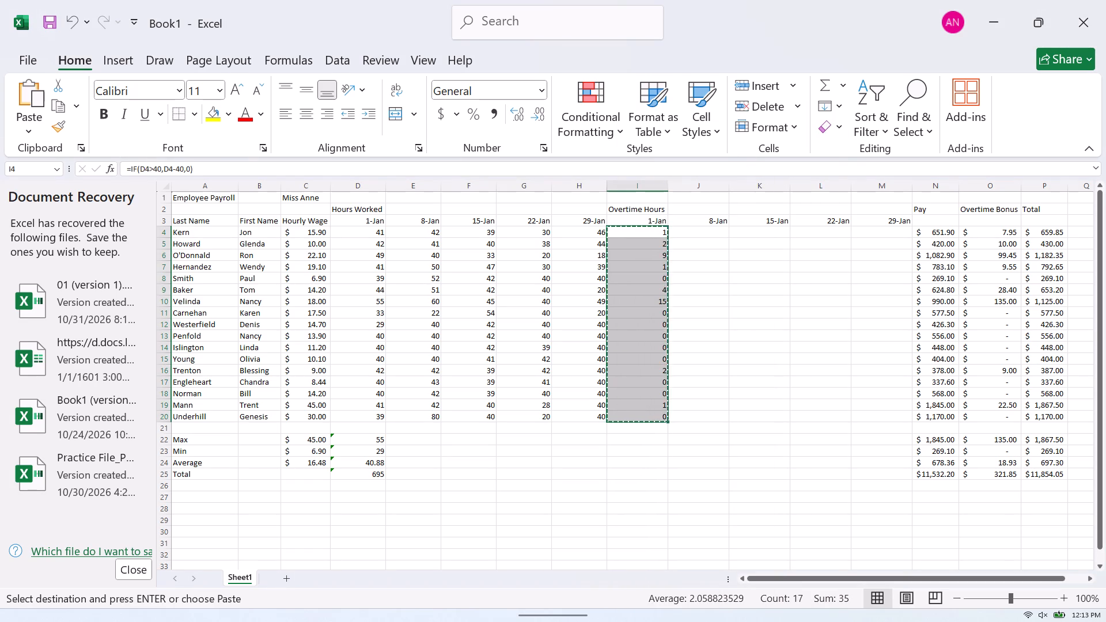
left_click(691, 233)
right_click(691, 232)
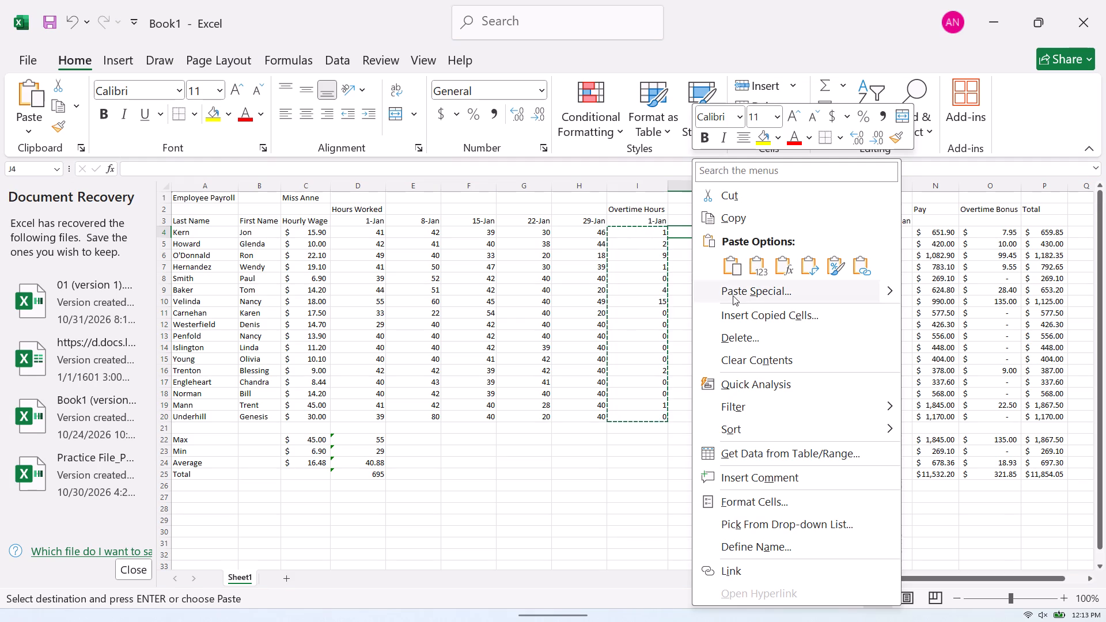
left_click(730, 269)
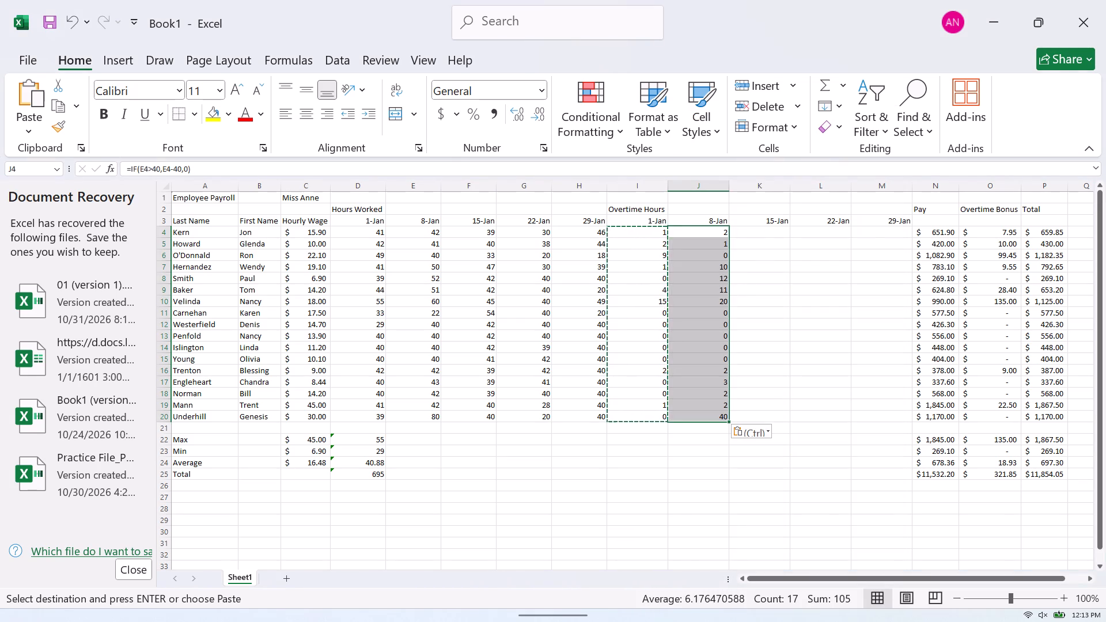
Compare the overtime formulas in I4 and J4 to check which hours-worked cells they reference.
double_click(711, 230)
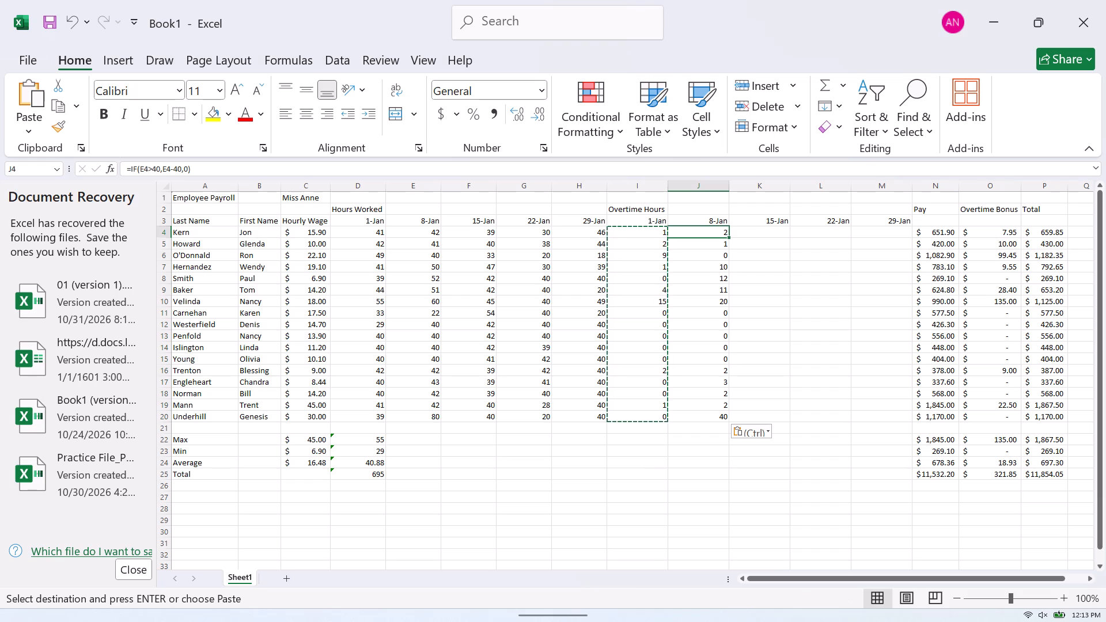
double_click(714, 232)
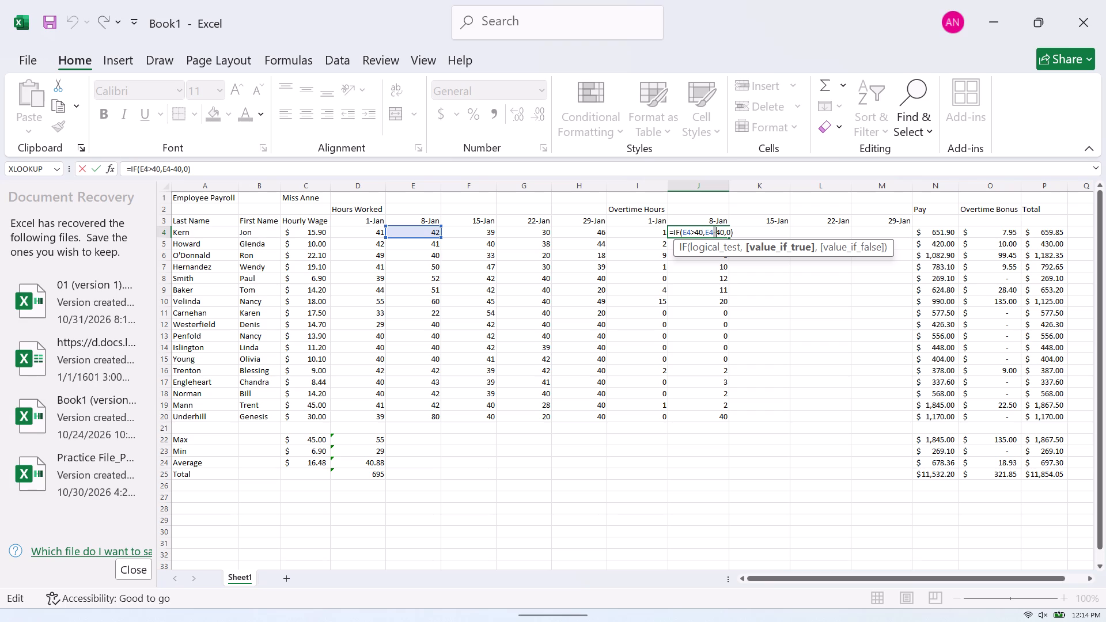
key("Escape")
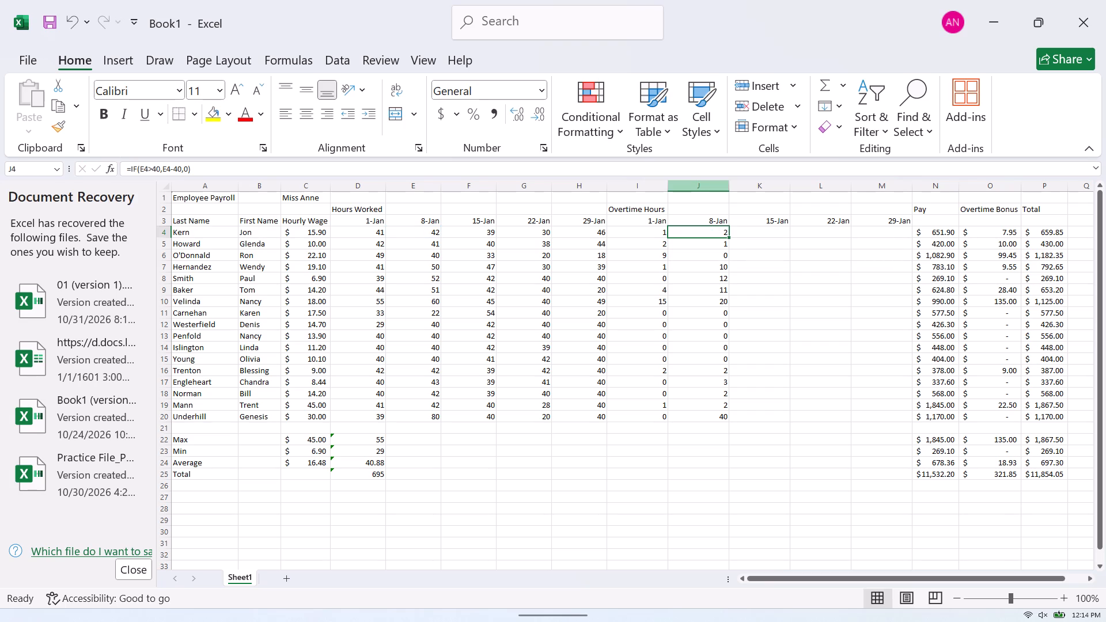
left_click(690, 232)
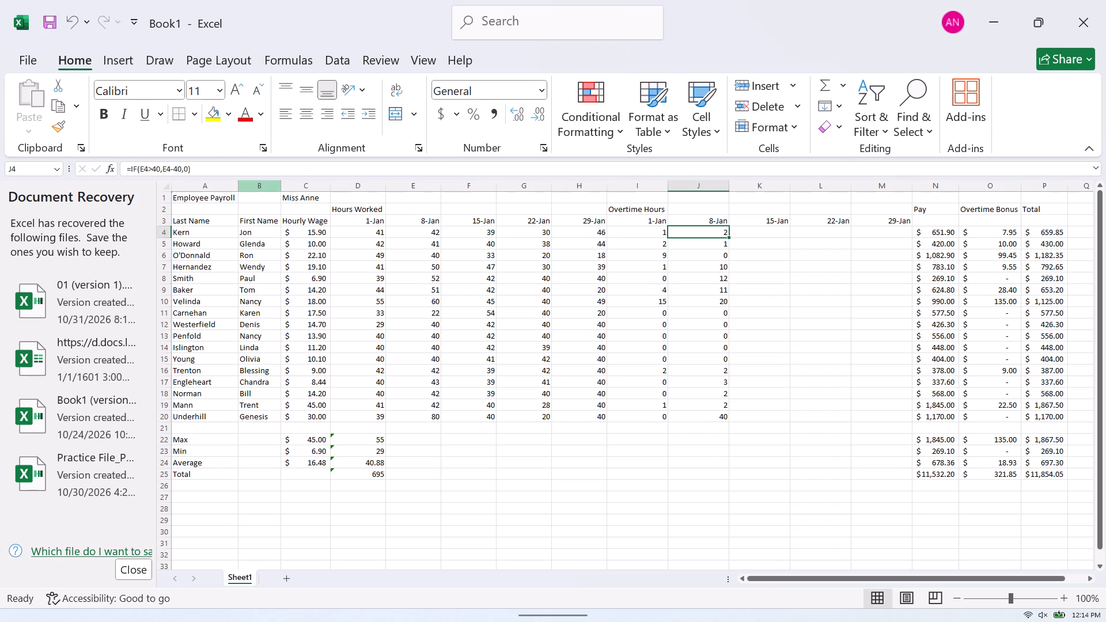
left_click(643, 229)
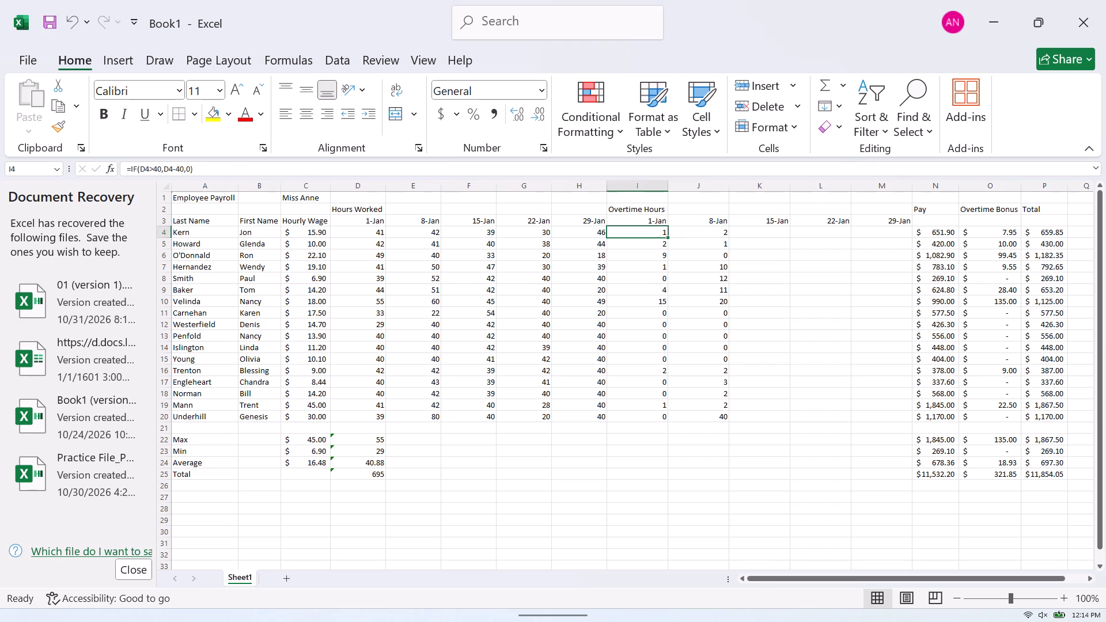
left_click(688, 233)
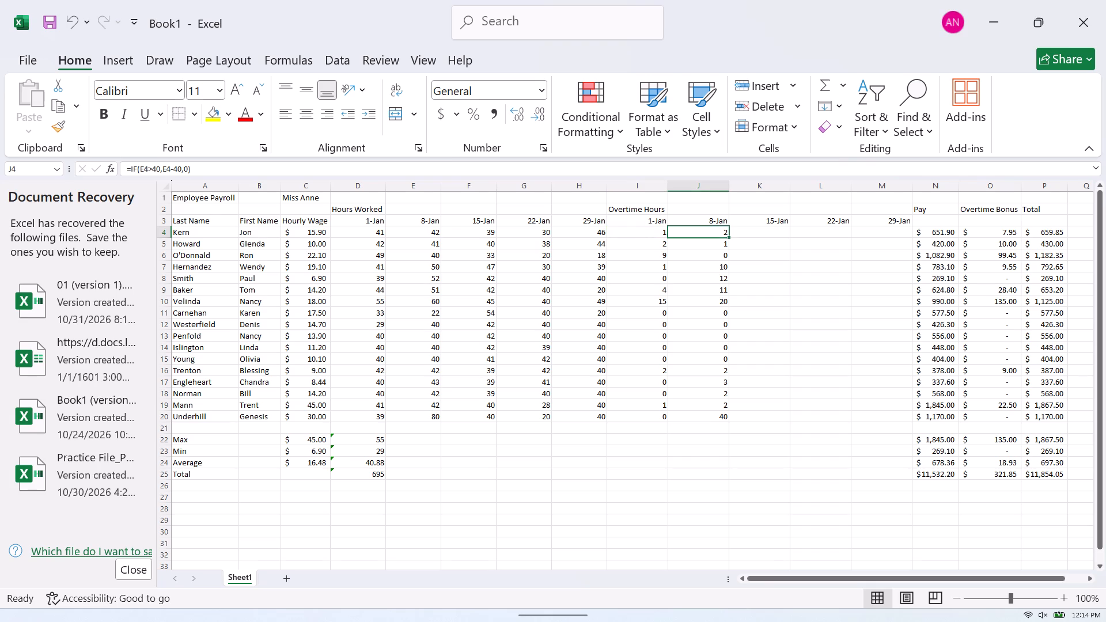
left_click(653, 234)
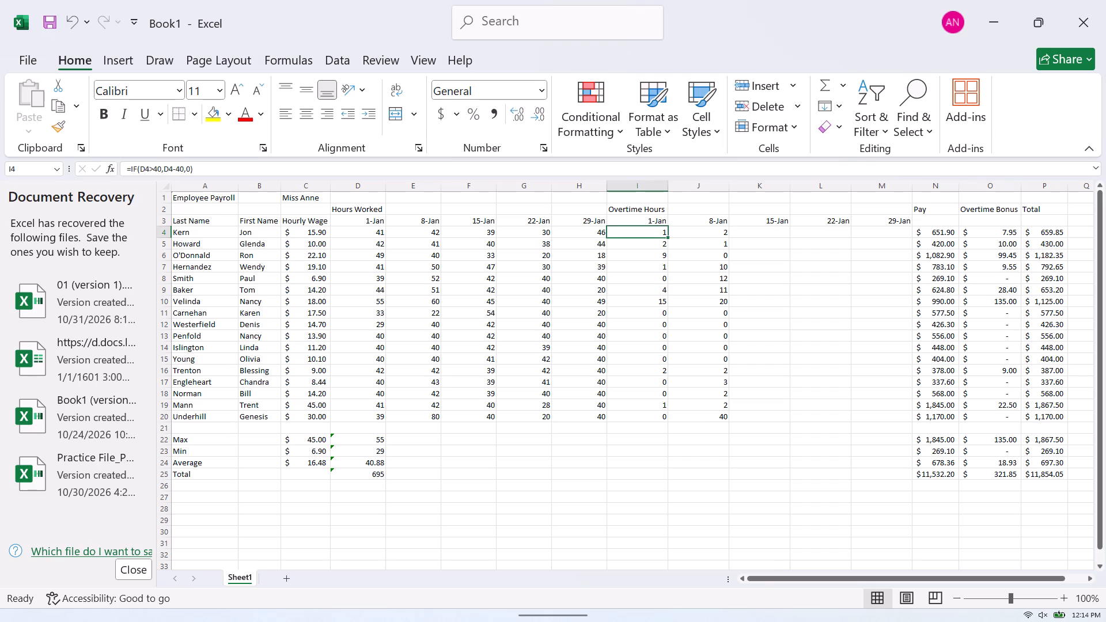
Copy the 8-Jan overtime formulas in J4:J20 and paste them into the 15-Jan overtime column starting at K4.
left_click(699, 232)
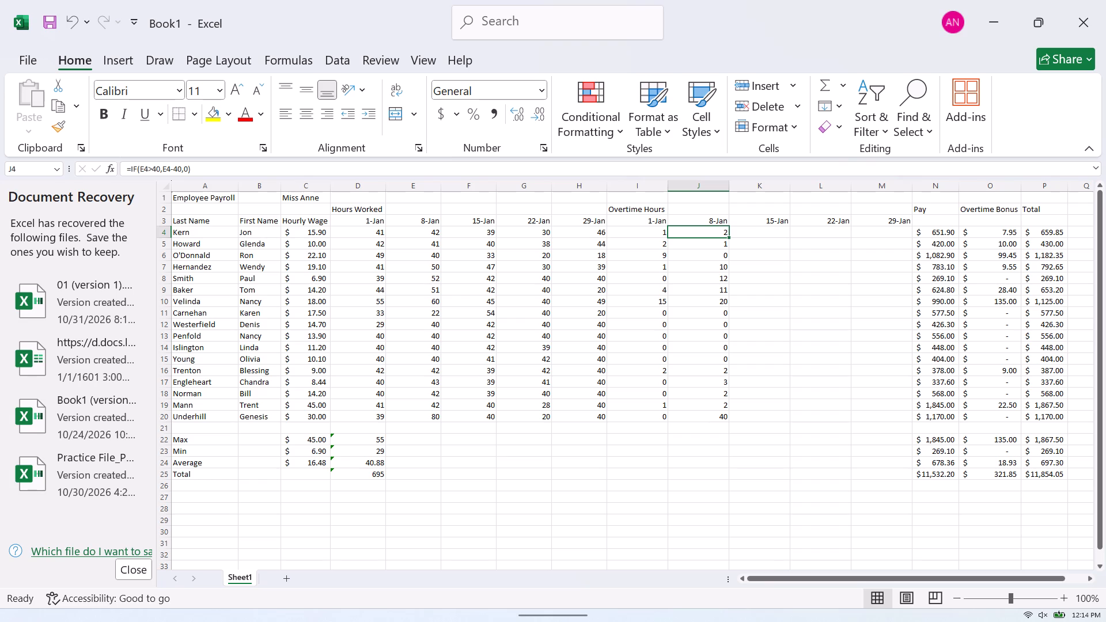
left_click_drag(699, 230, 681, 390)
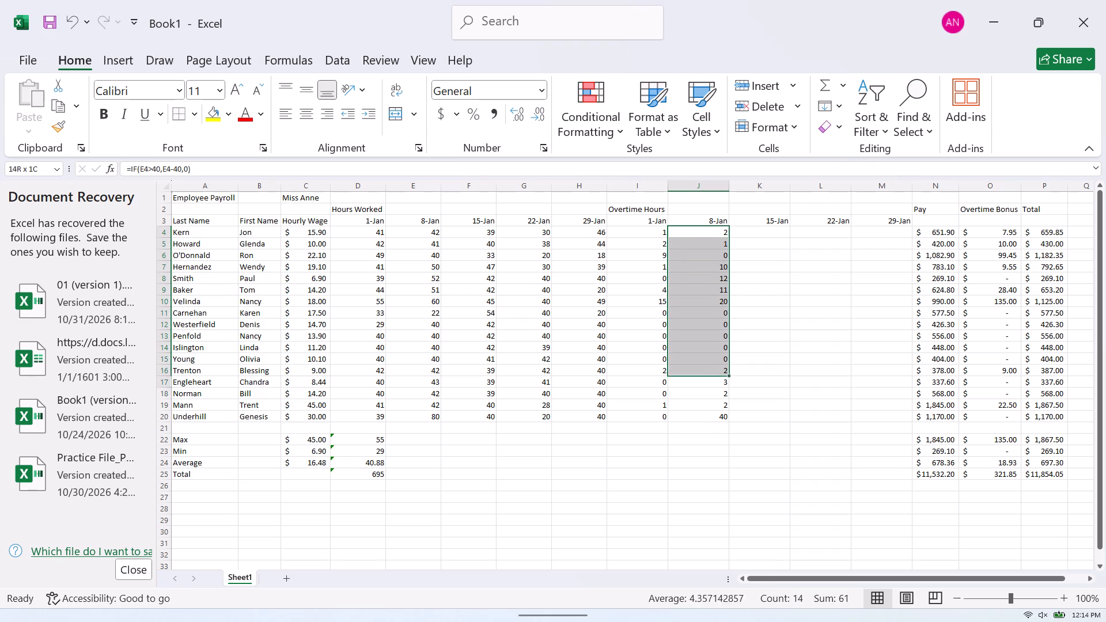
left_click_drag(681, 390, 682, 413)
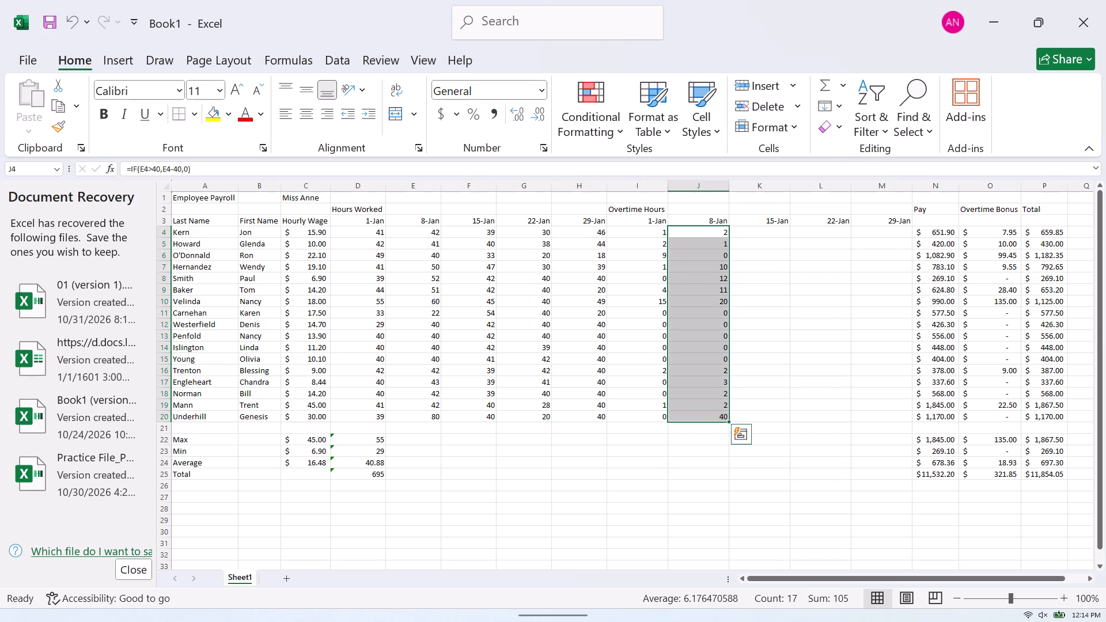
right_click(700, 343)
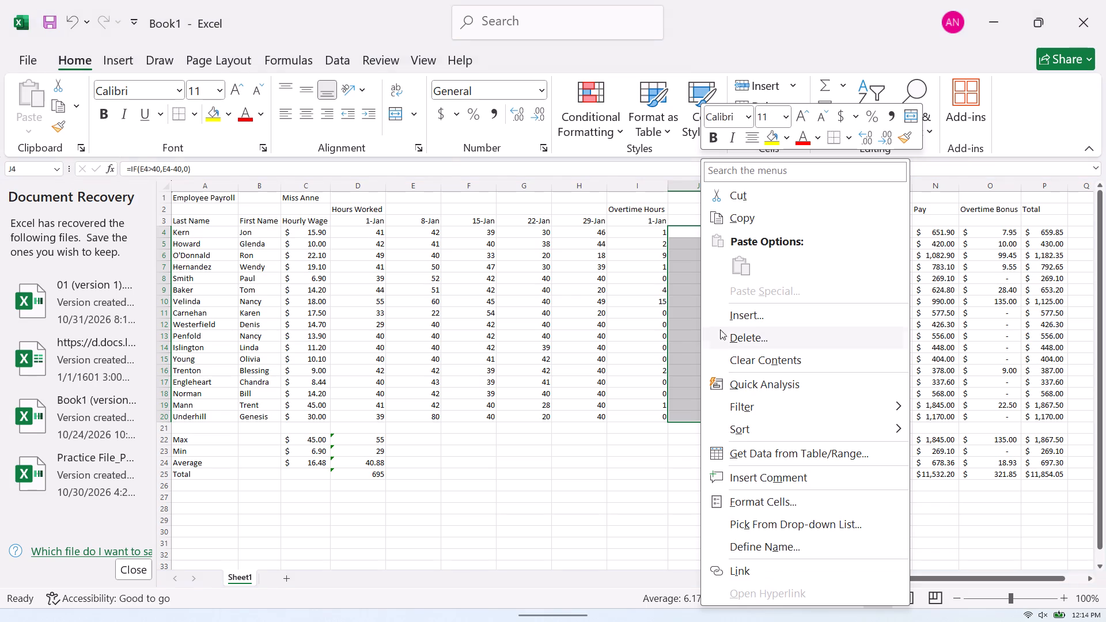
left_click(744, 218)
left_click(747, 233)
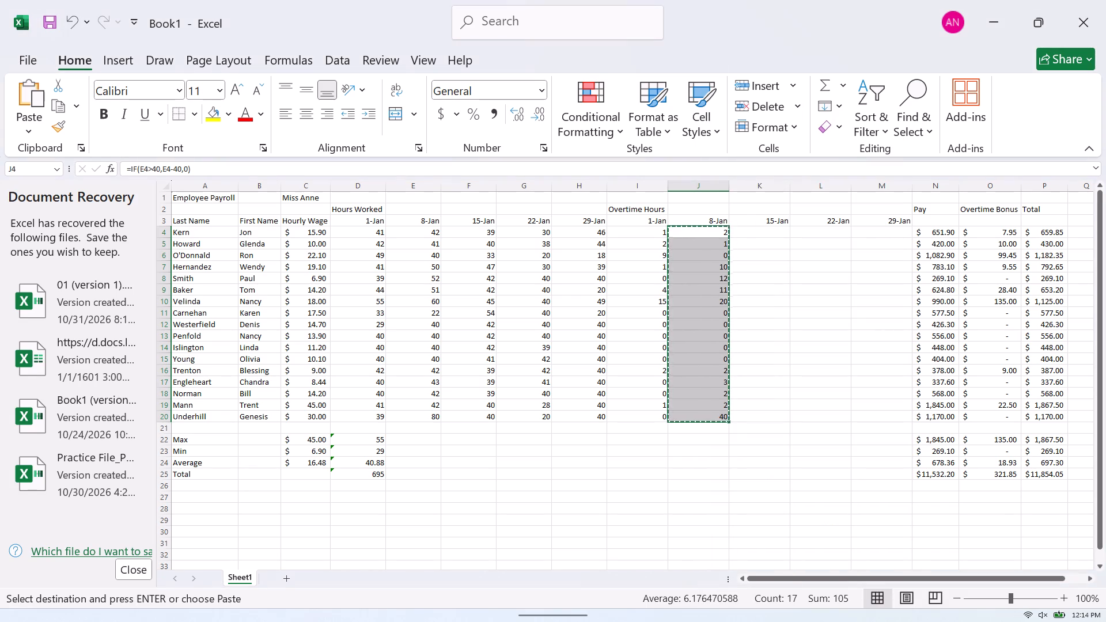
right_click(745, 234)
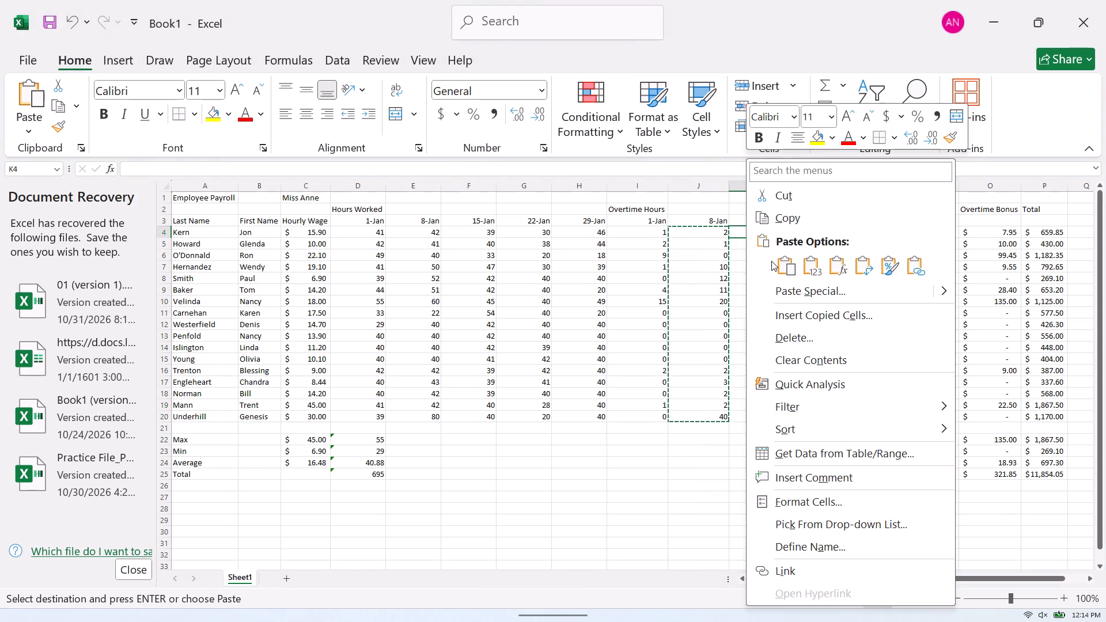
left_click(779, 265)
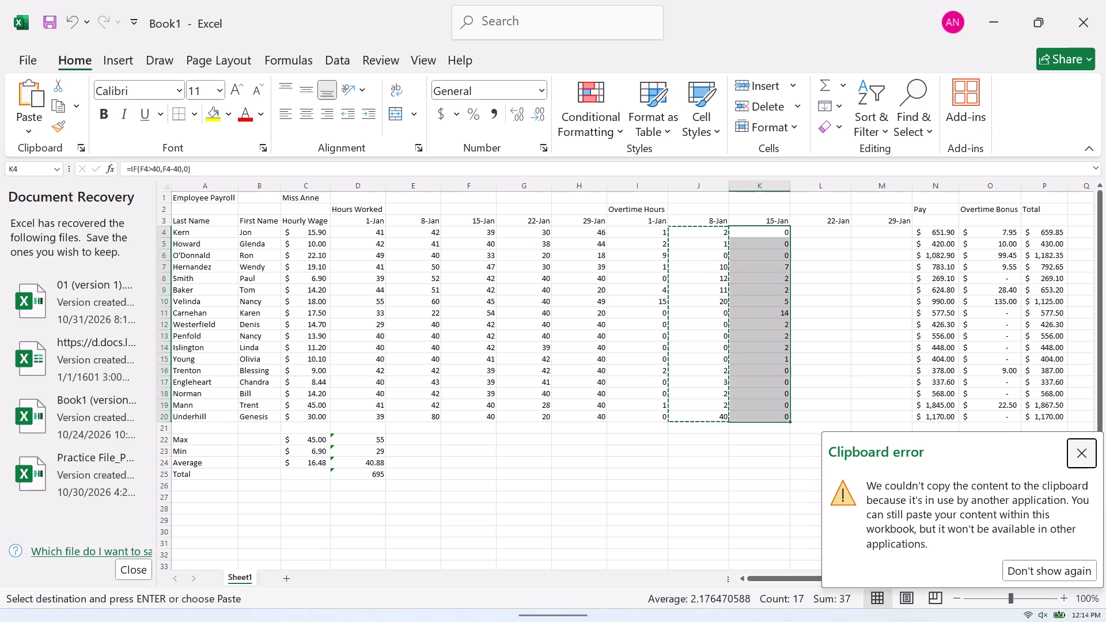
left_click(1061, 563)
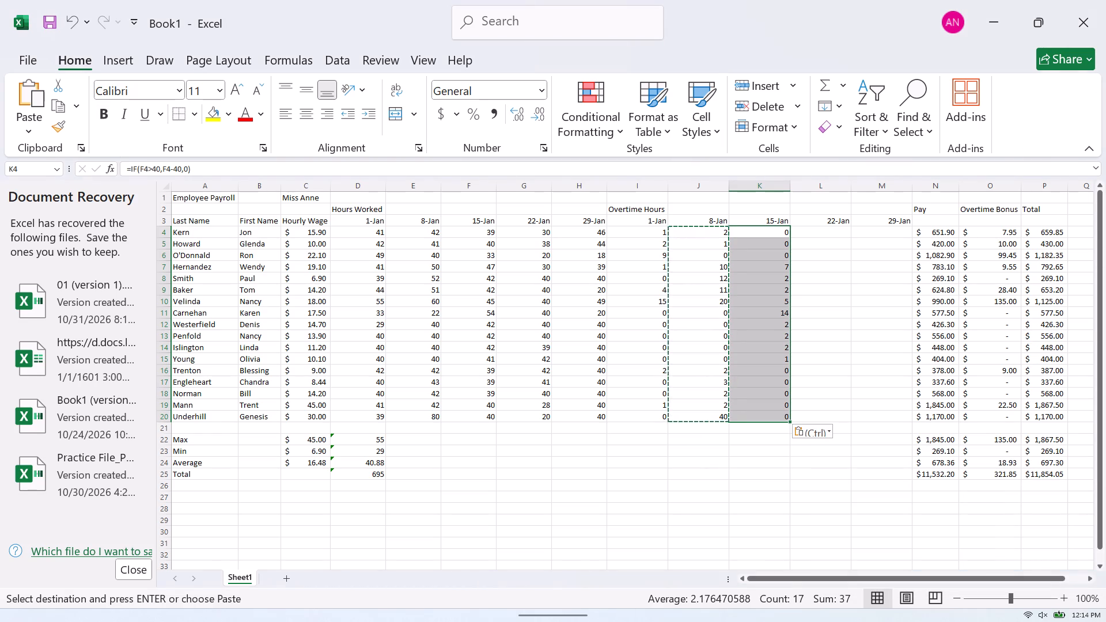
Copy the 15-Jan overtime formulas in K4:K20 and paste them into the 22-Jan overtime column starting at L4.
left_click(749, 241)
left_click_drag(747, 233, 771, 411)
right_click(767, 390)
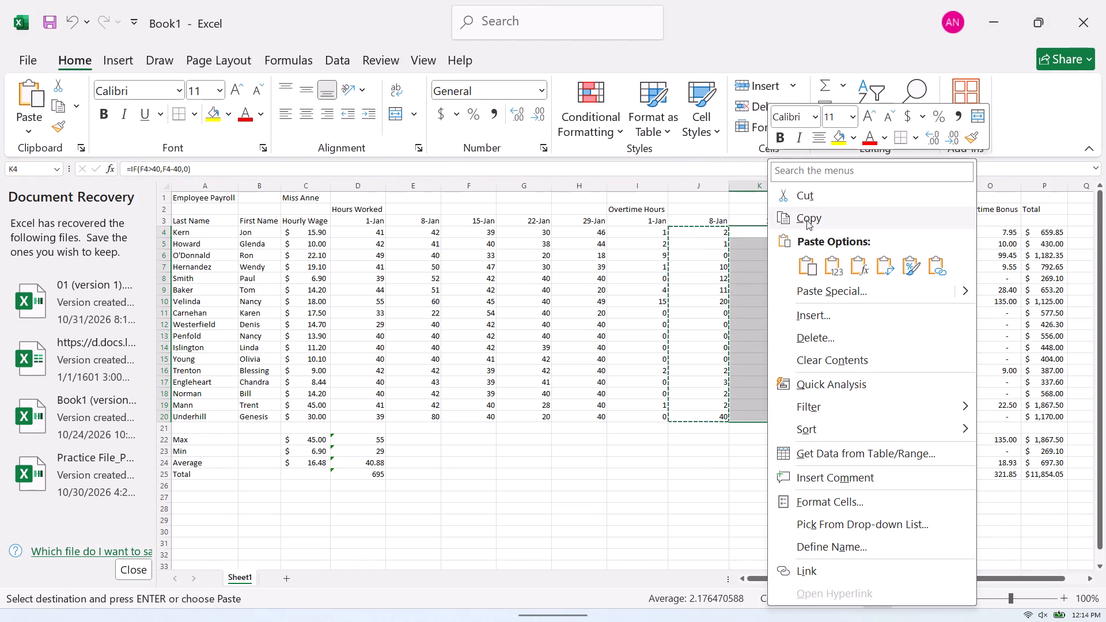
left_click(806, 220)
left_click(809, 232)
right_click(809, 232)
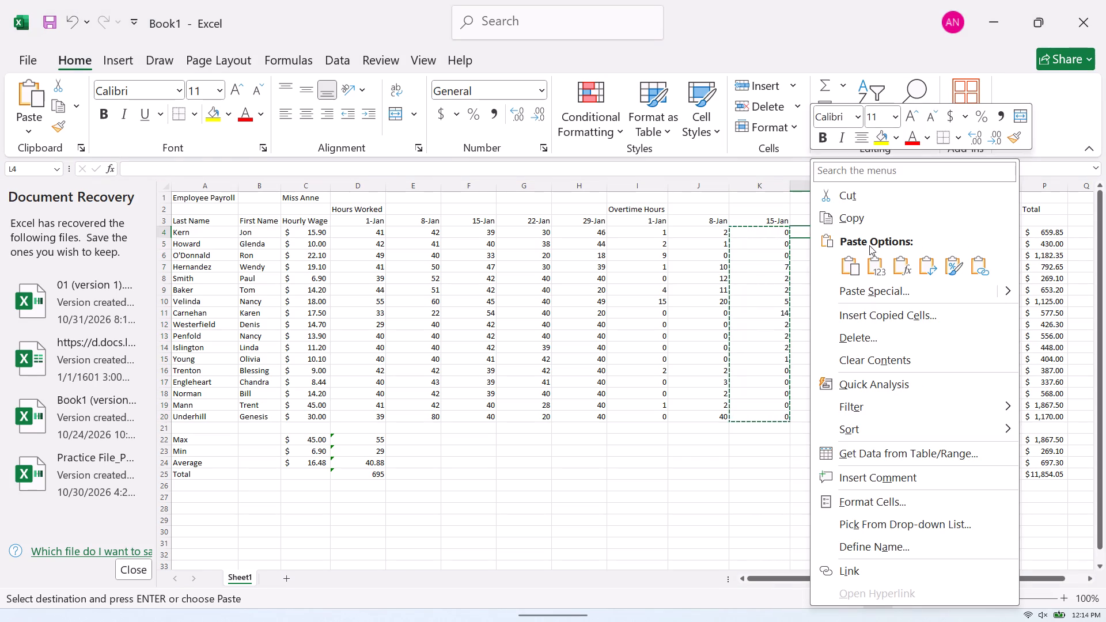
left_click(852, 274)
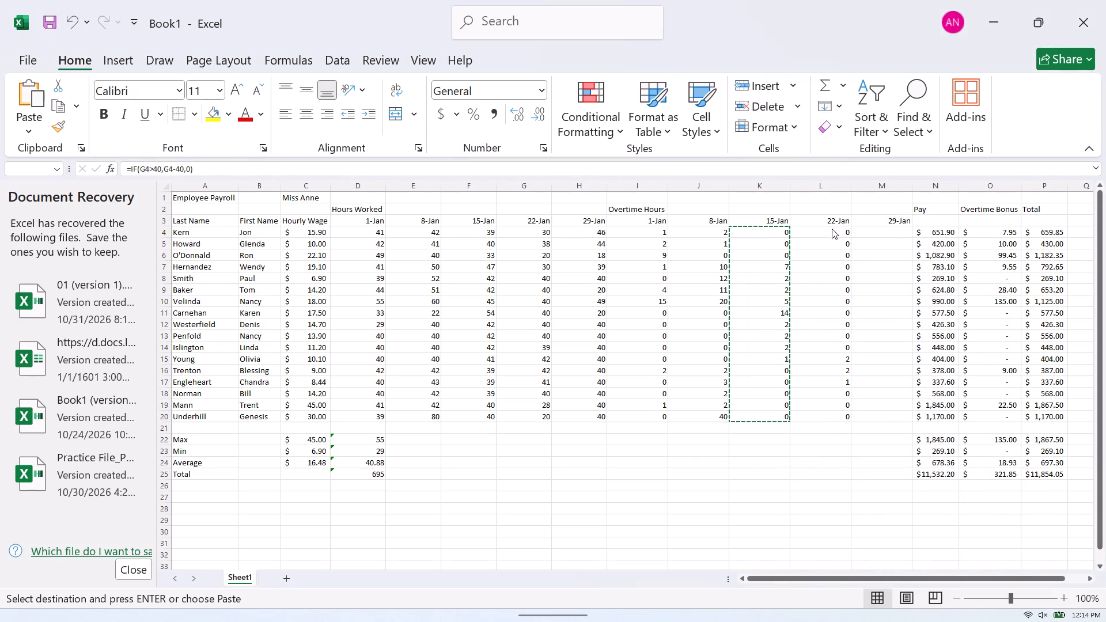
Copy the 22-Jan overtime formulas in L4:L20 and paste them into the 29-Jan overtime column starting at M4.
left_click_drag(827, 230, 835, 380)
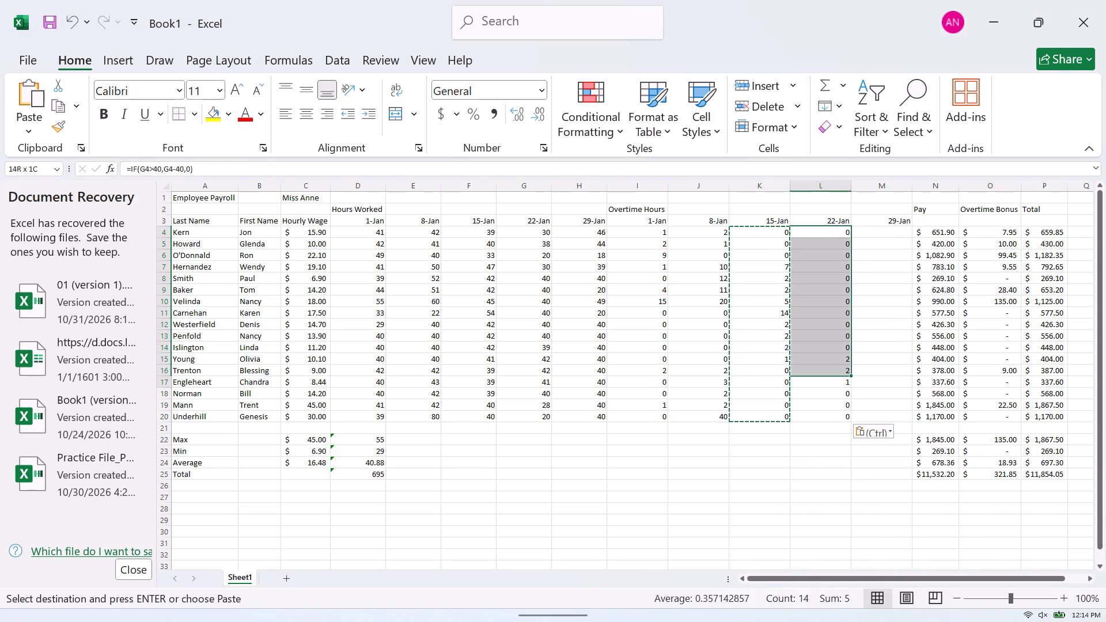
left_click_drag(835, 380, 836, 413)
right_click(819, 366)
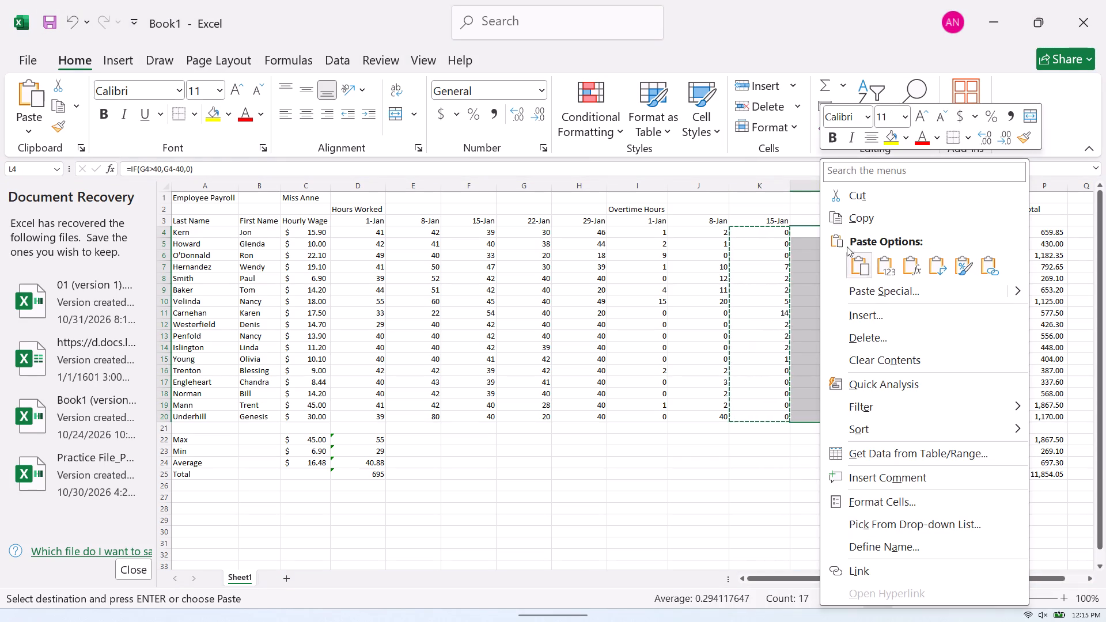
left_click(848, 218)
left_click(870, 234)
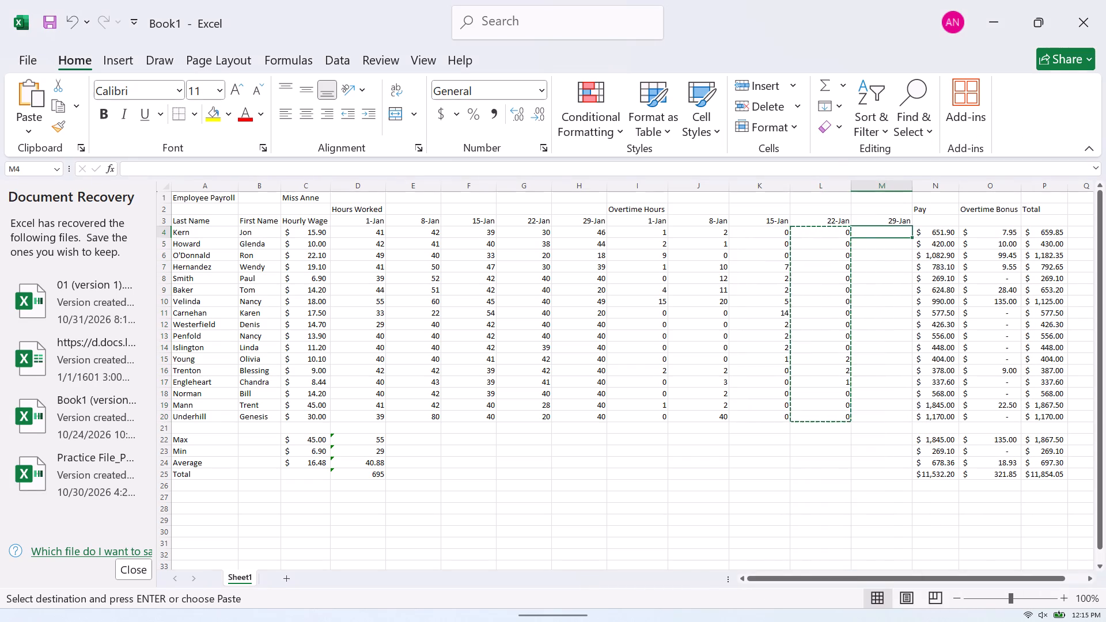
right_click(870, 234)
left_click(915, 262)
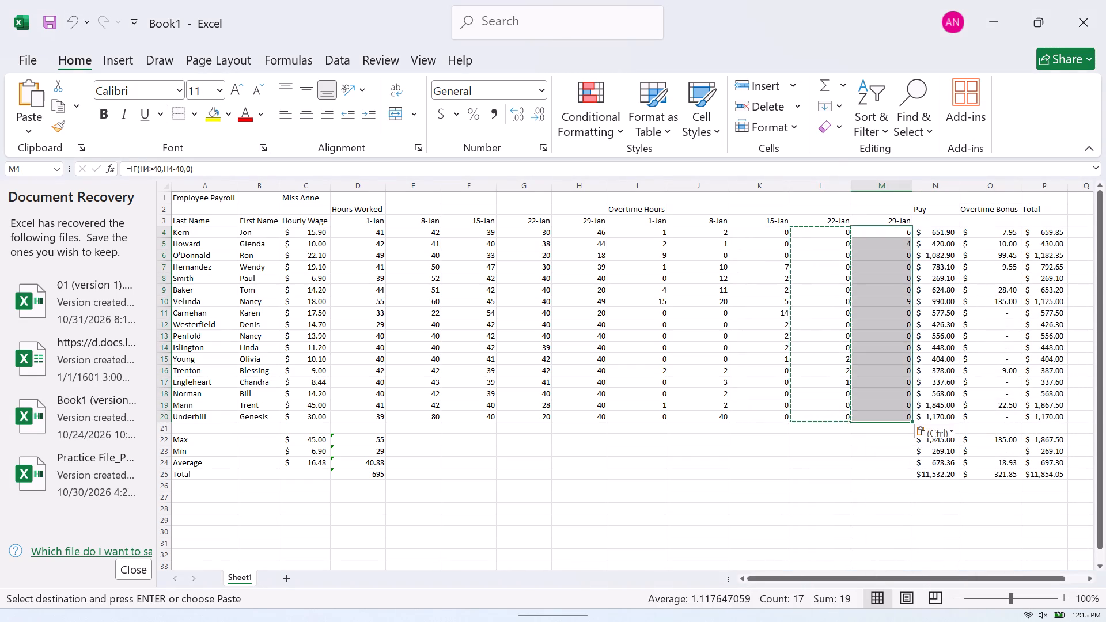
left_click(834, 443)
left_click(777, 447)
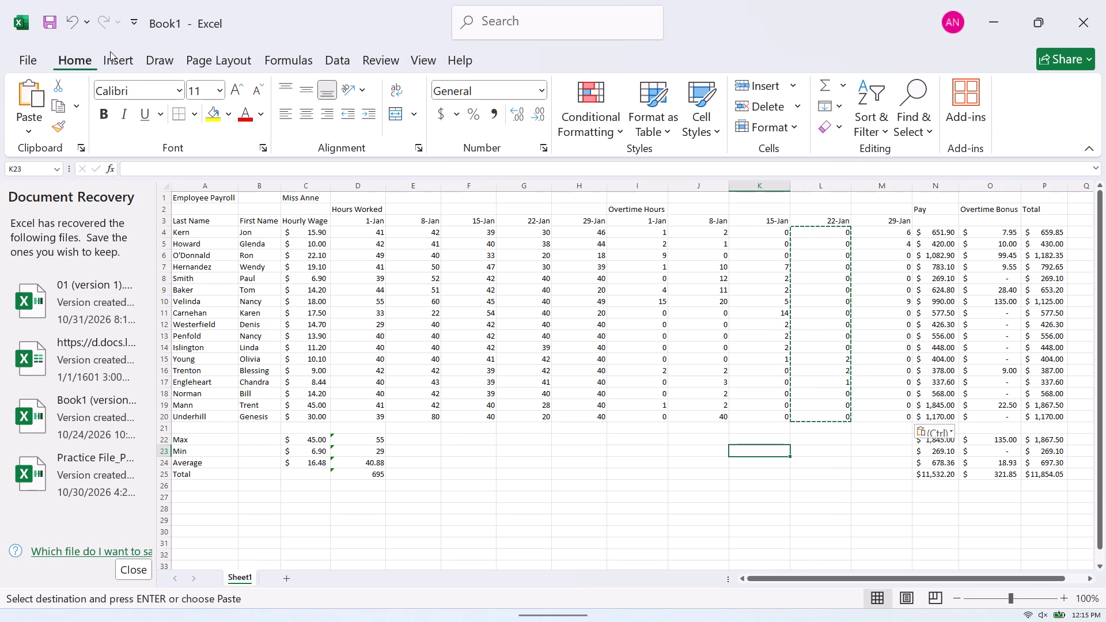
Shade the Hours Worked block D3:H20, including its date headers, with the gray theme fill color.
left_click_drag(333, 220, 396, 235)
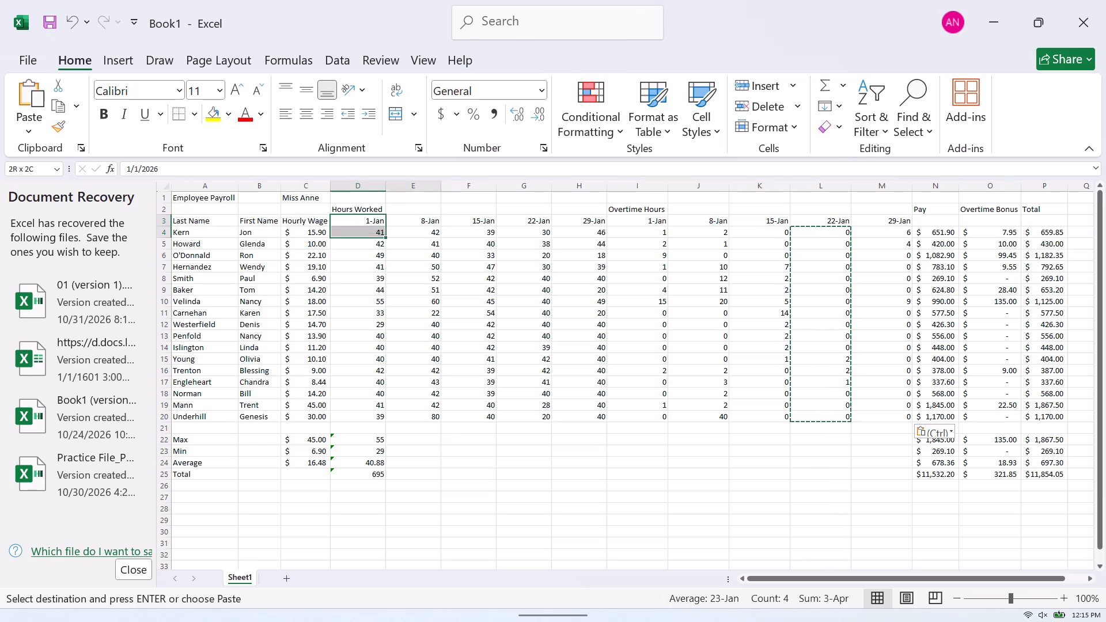
left_click_drag(396, 235, 573, 363)
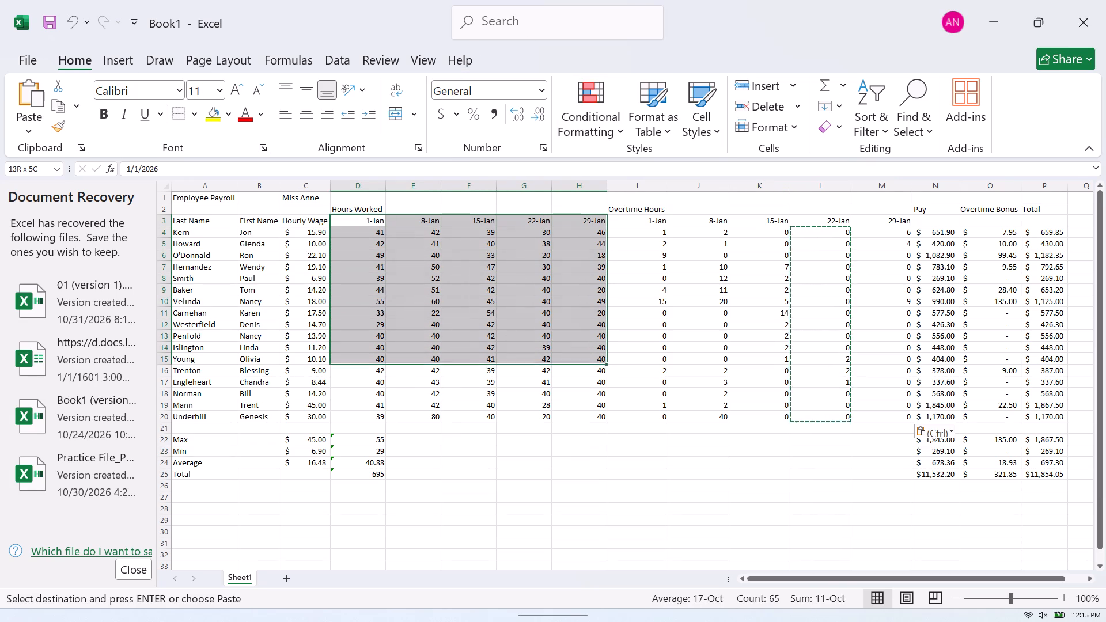
left_click_drag(573, 363, 568, 414)
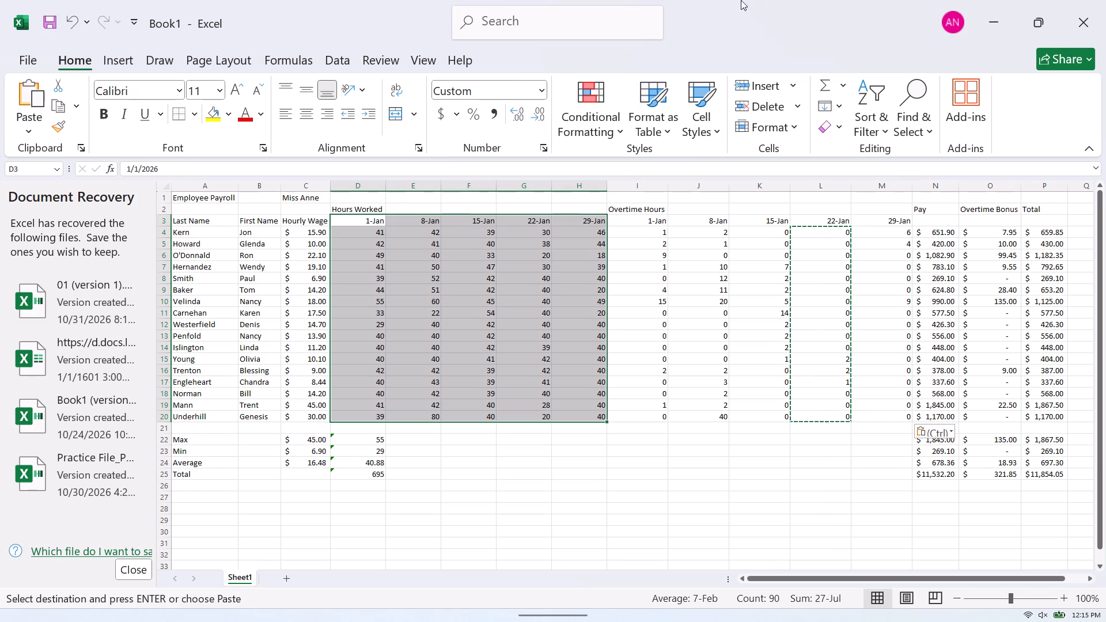
left_click(227, 111)
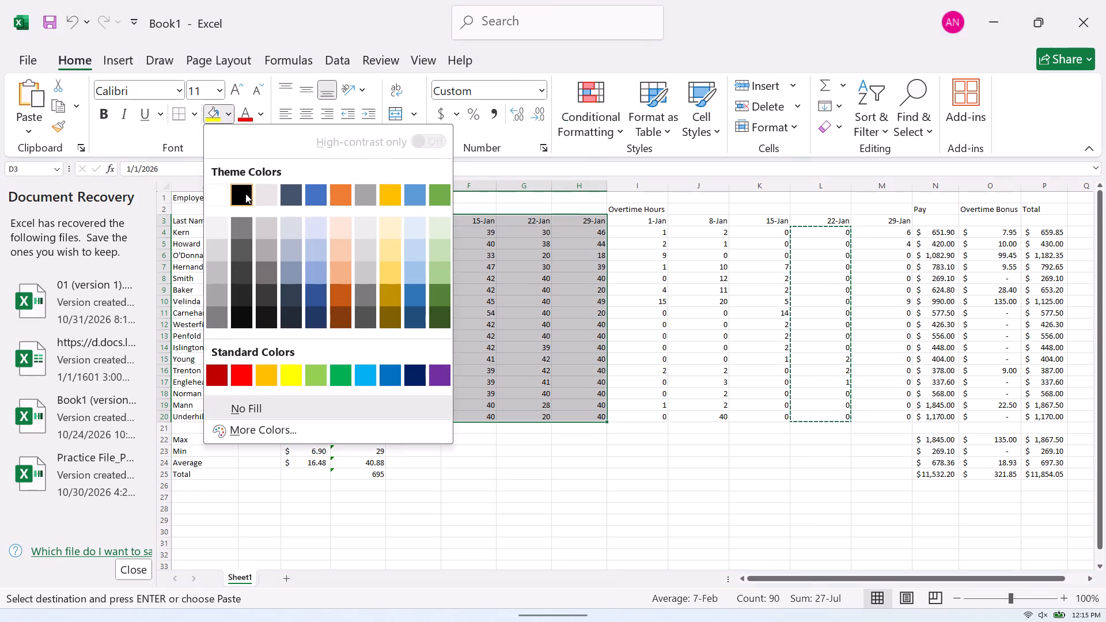
left_click(361, 196)
left_click(676, 340)
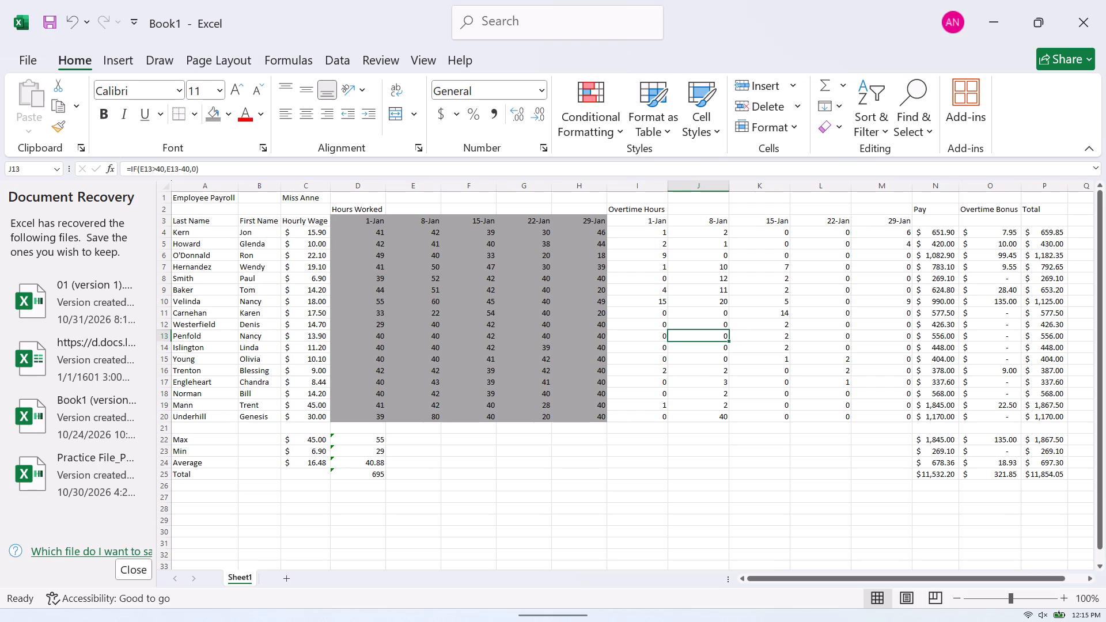
Shade the Overtime Hours block I3:M20, including its date headers, with the Blue, Accent 5, Lighter 80% fill.
left_click_drag(611, 219, 764, 248)
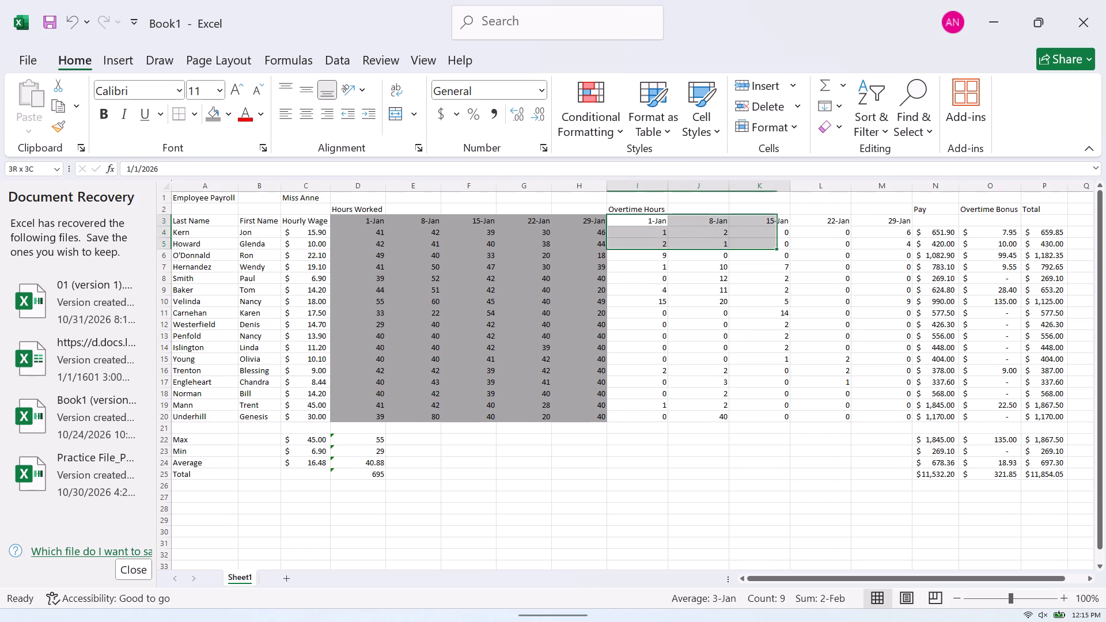
left_click_drag(764, 248, 884, 411)
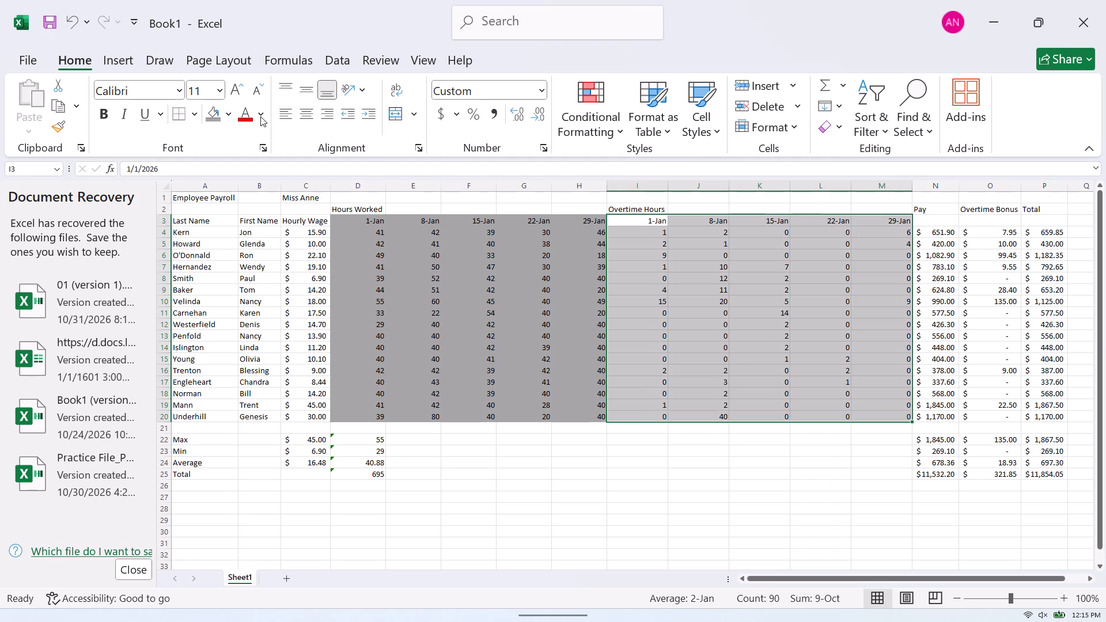
left_click(228, 117)
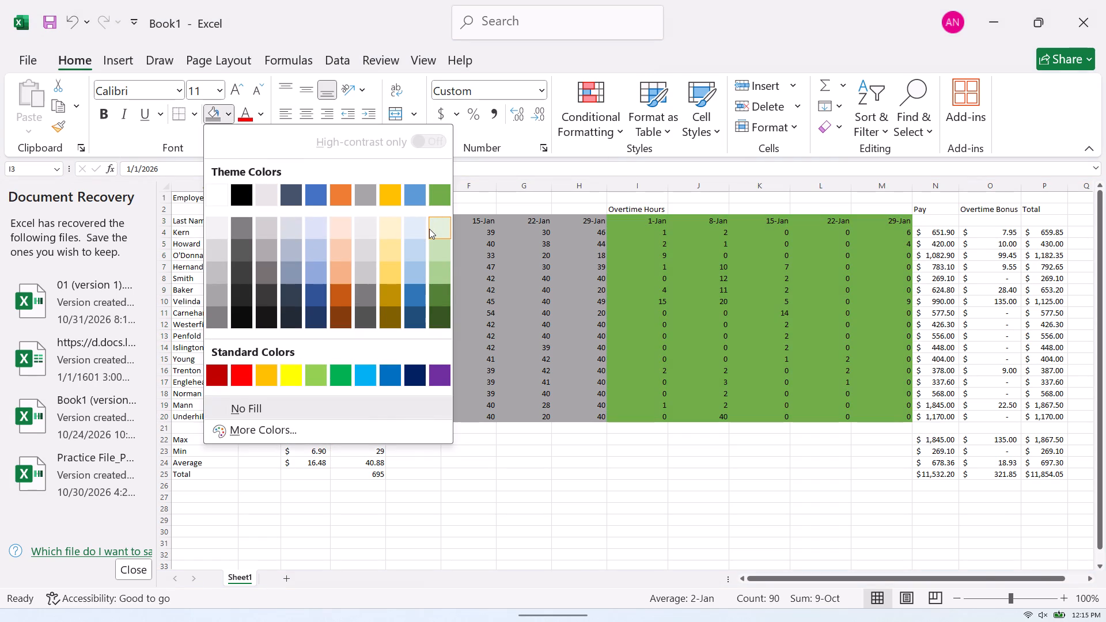
left_click(421, 227)
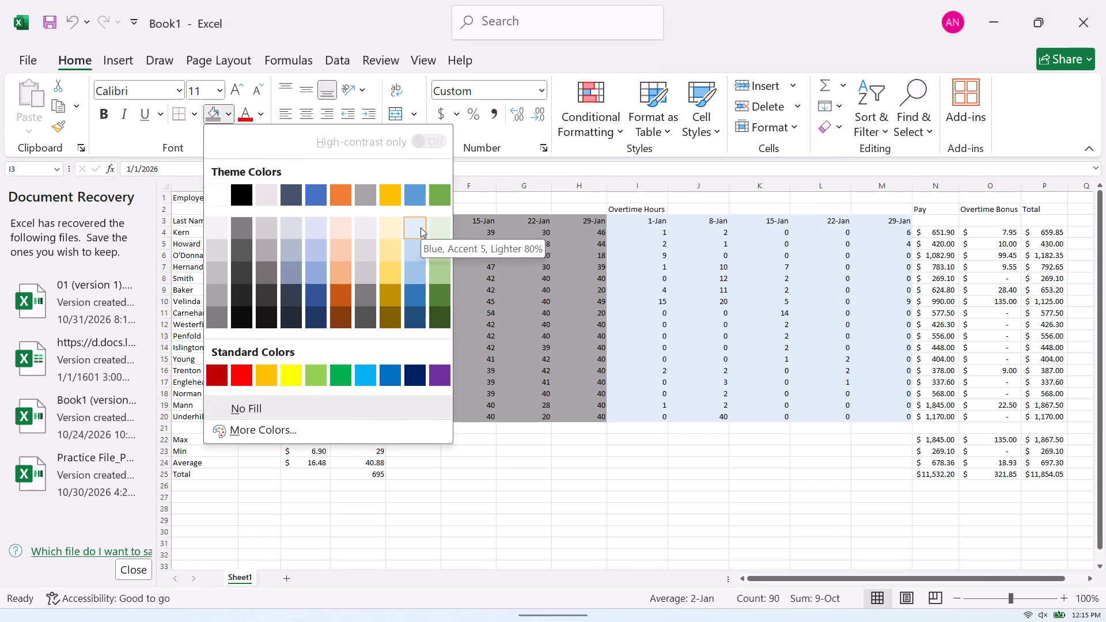
left_click(573, 543)
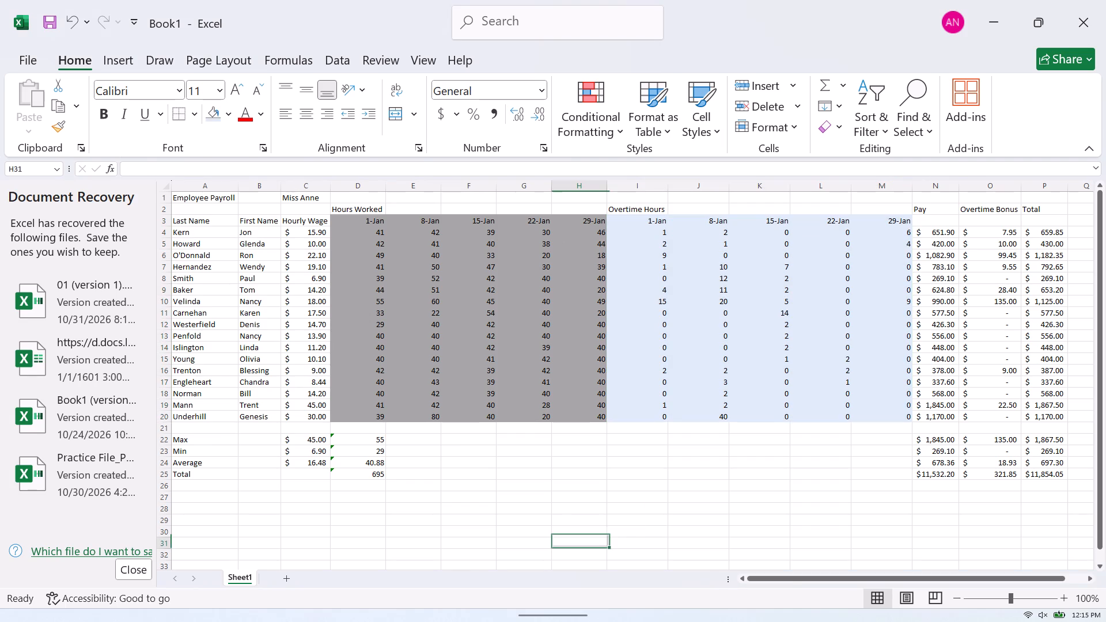
Enter the date Jan 1 in N3 under the Pay heading.
scroll(732, 371, "up", 2)
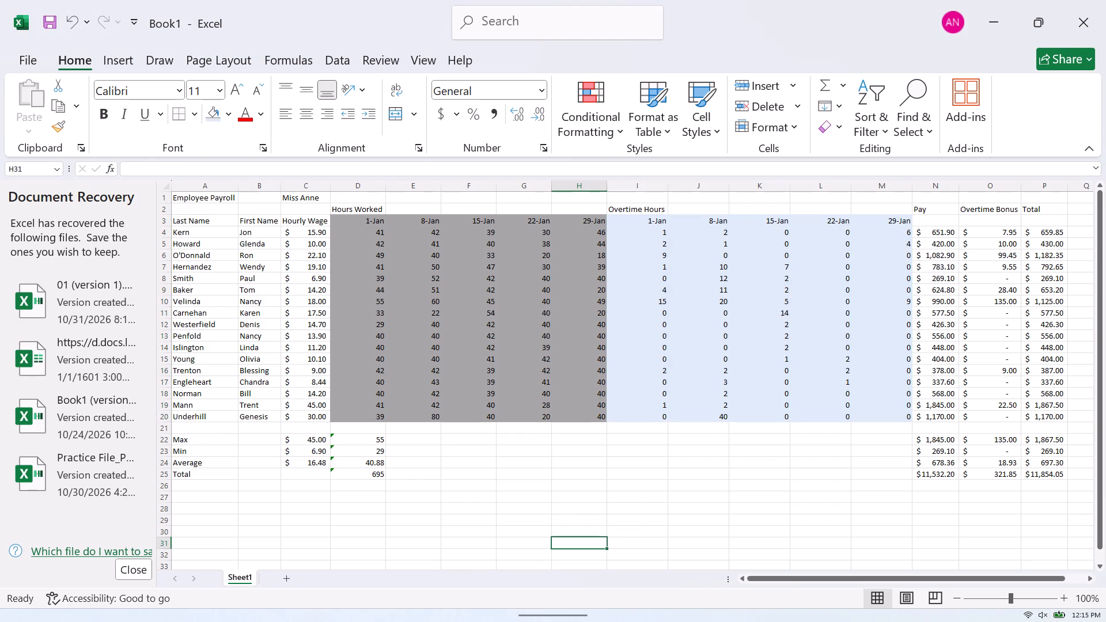
left_click(936, 218)
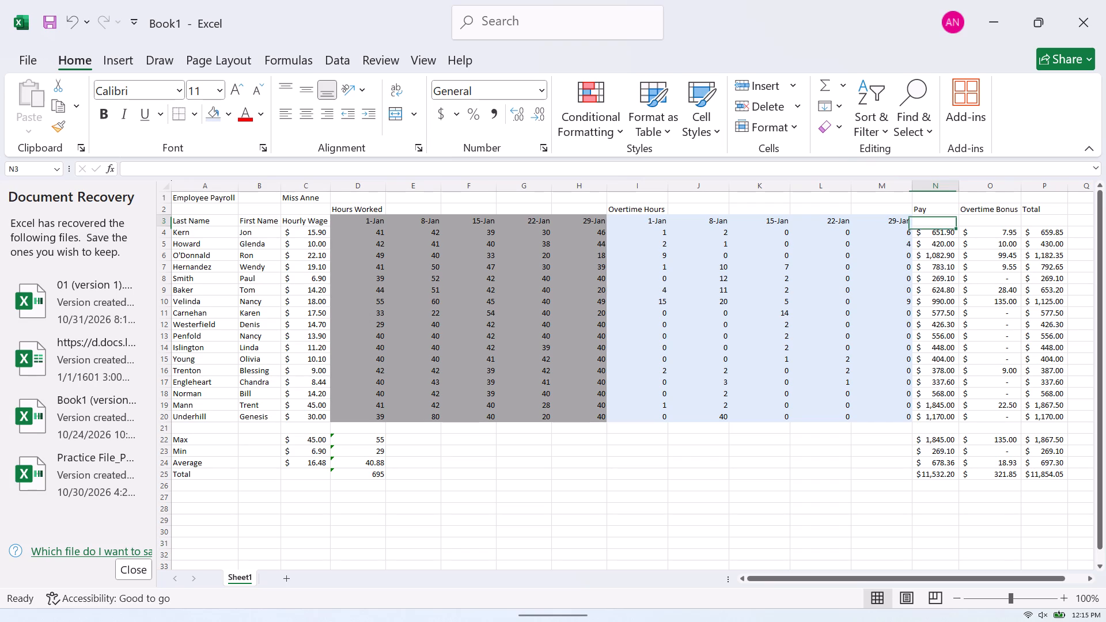
type("an 1")
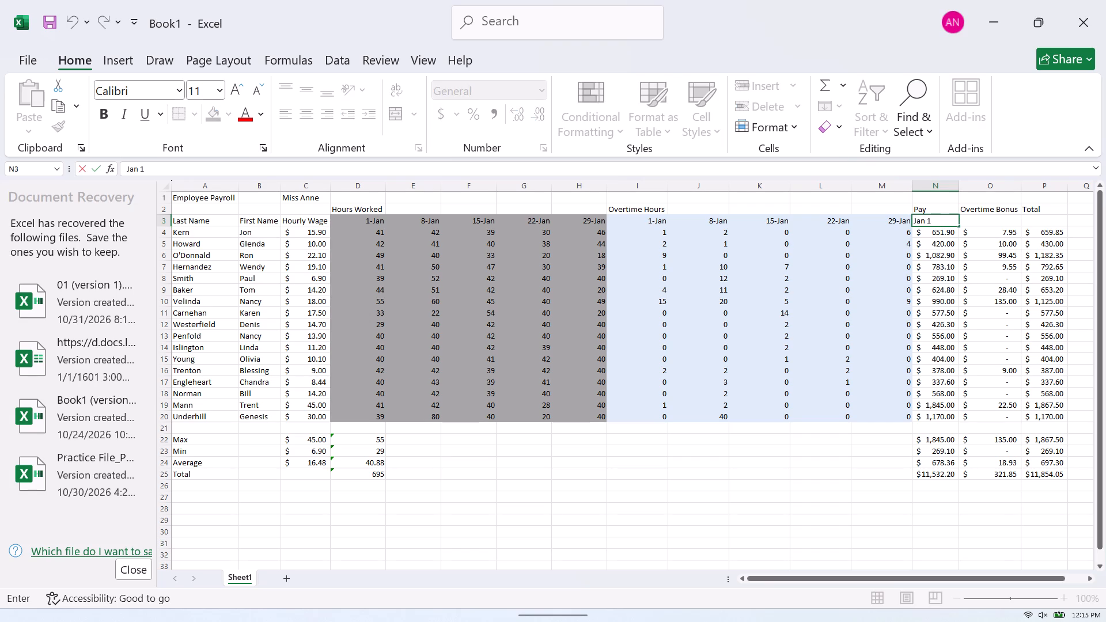
key("Tab")
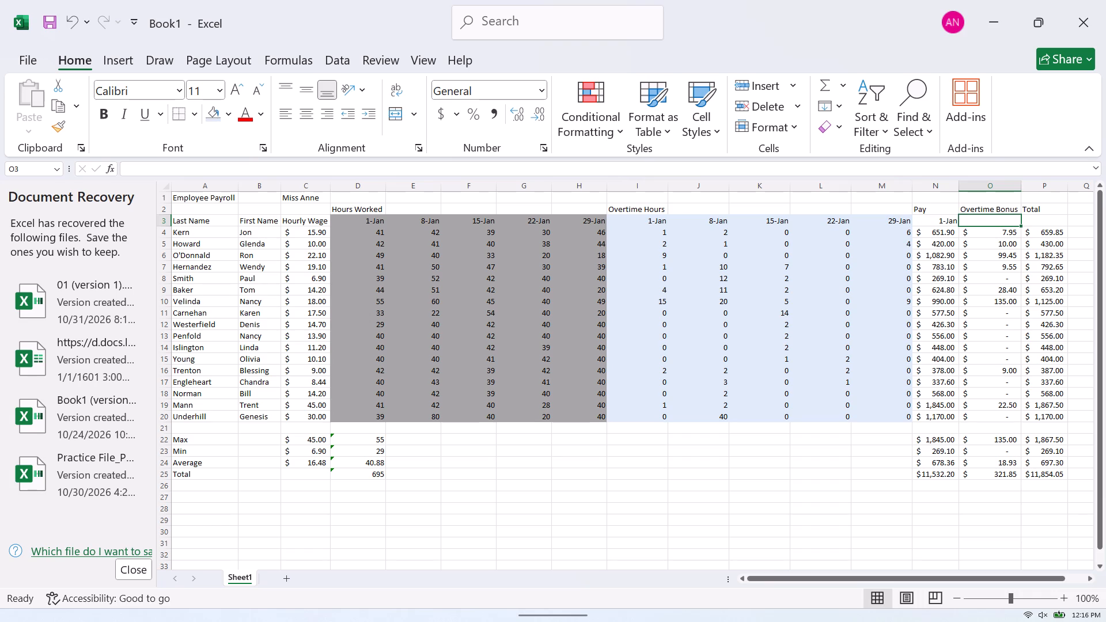
Insert three blank columns O:Q between the Pay column and the Overtime Bonus column.
scroll(947, 233, "up", 1)
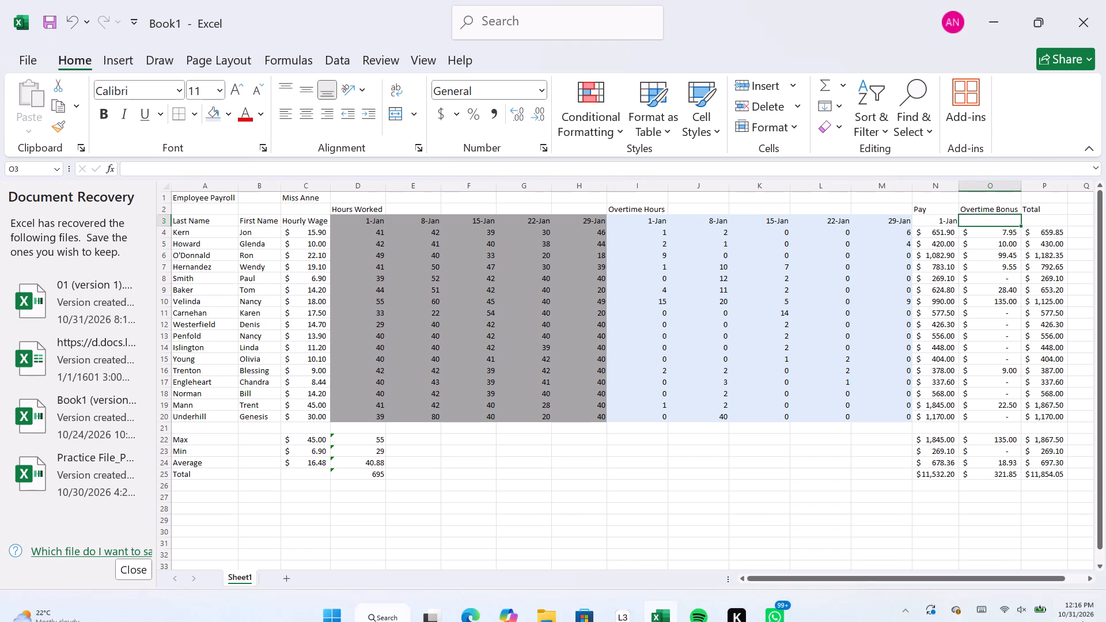
left_click_drag(1089, 576, 1105, 572)
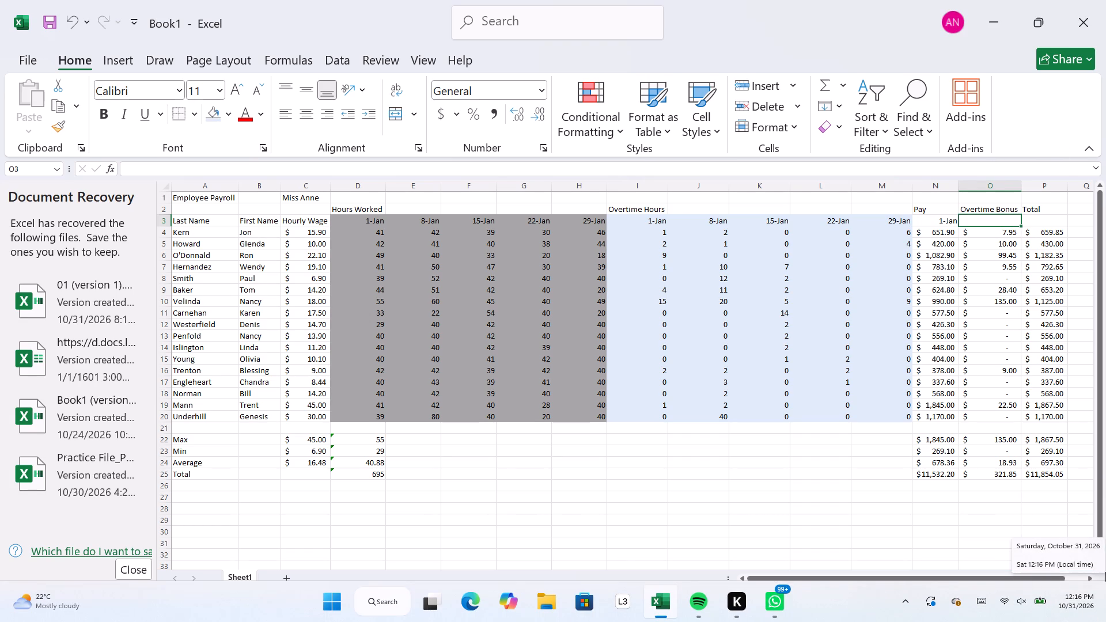
left_click_drag(1105, 572, 1103, 572)
left_click(1090, 578)
left_click(983, 524)
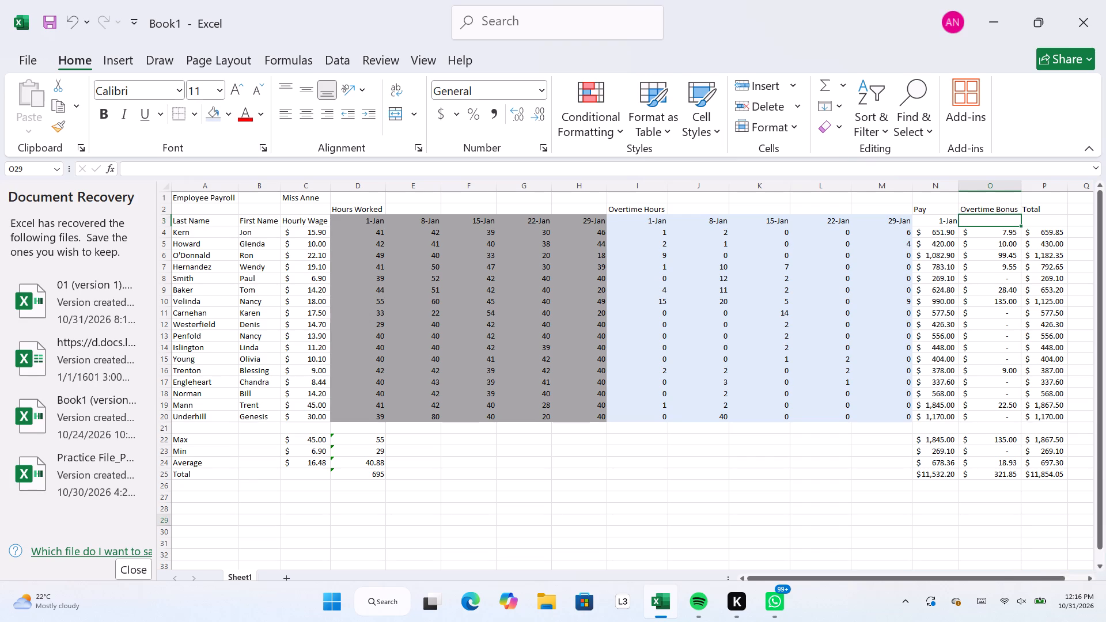
double_click(1086, 578)
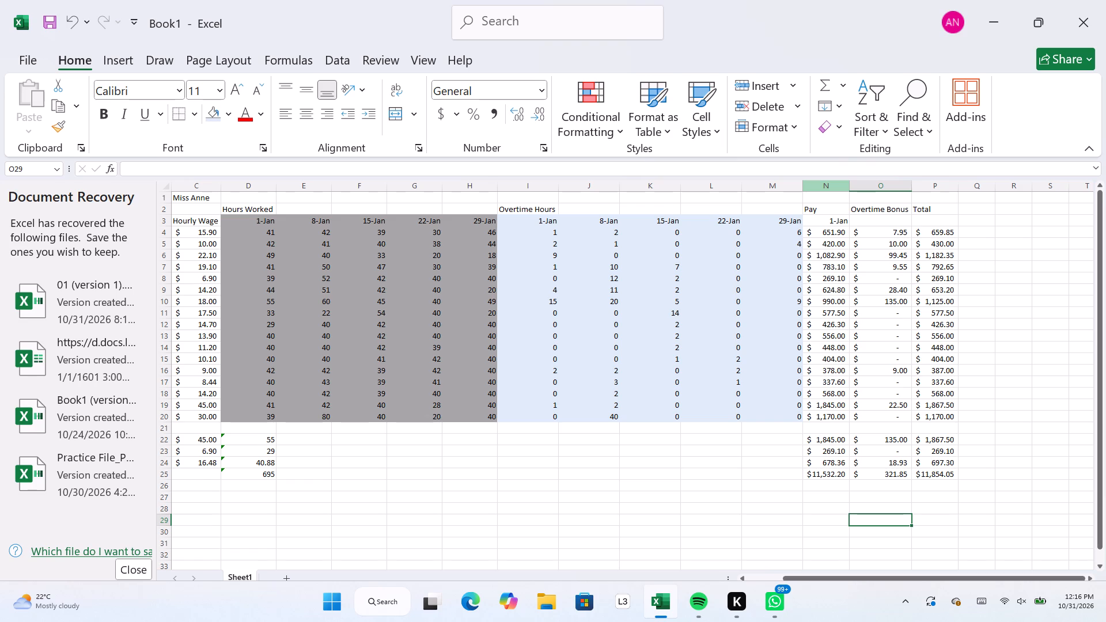
left_click_drag(863, 189, 944, 185)
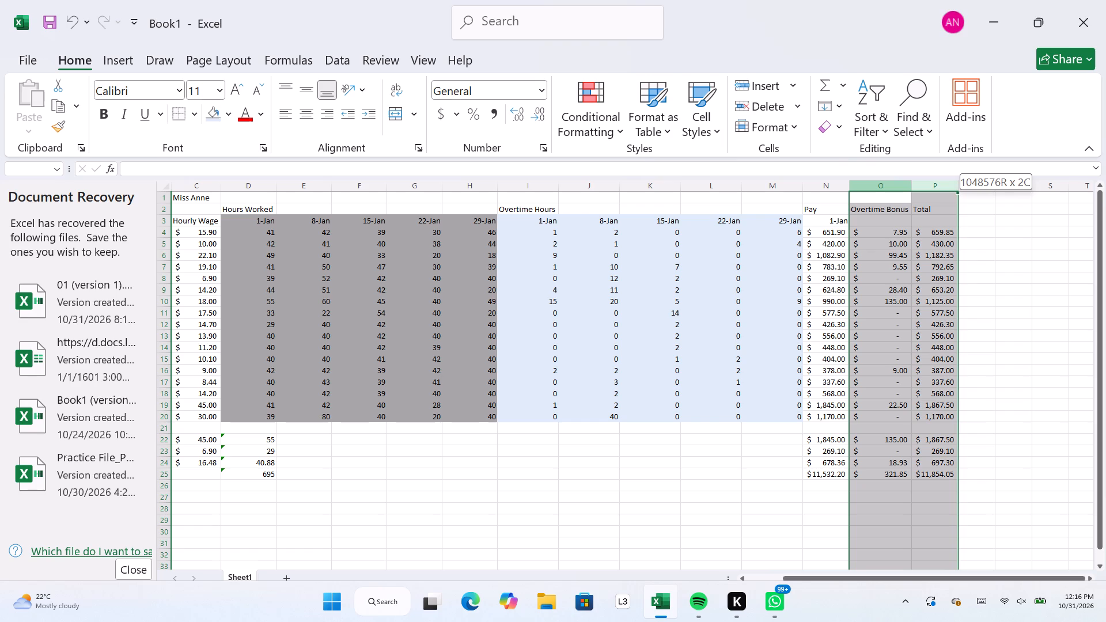
left_click_drag(944, 185, 974, 182)
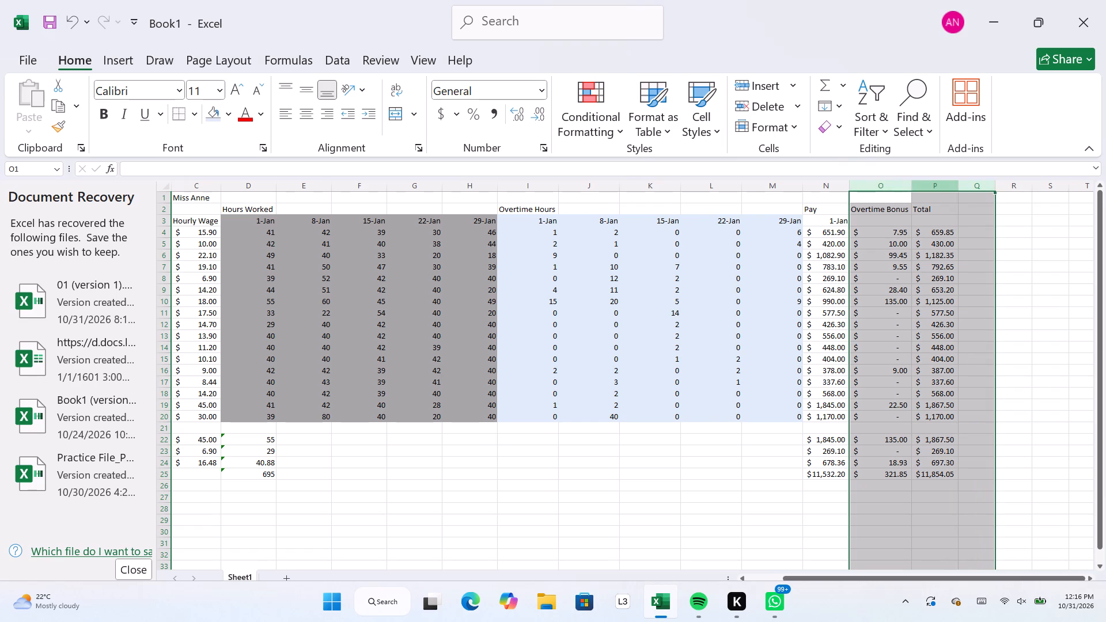
right_click(924, 186)
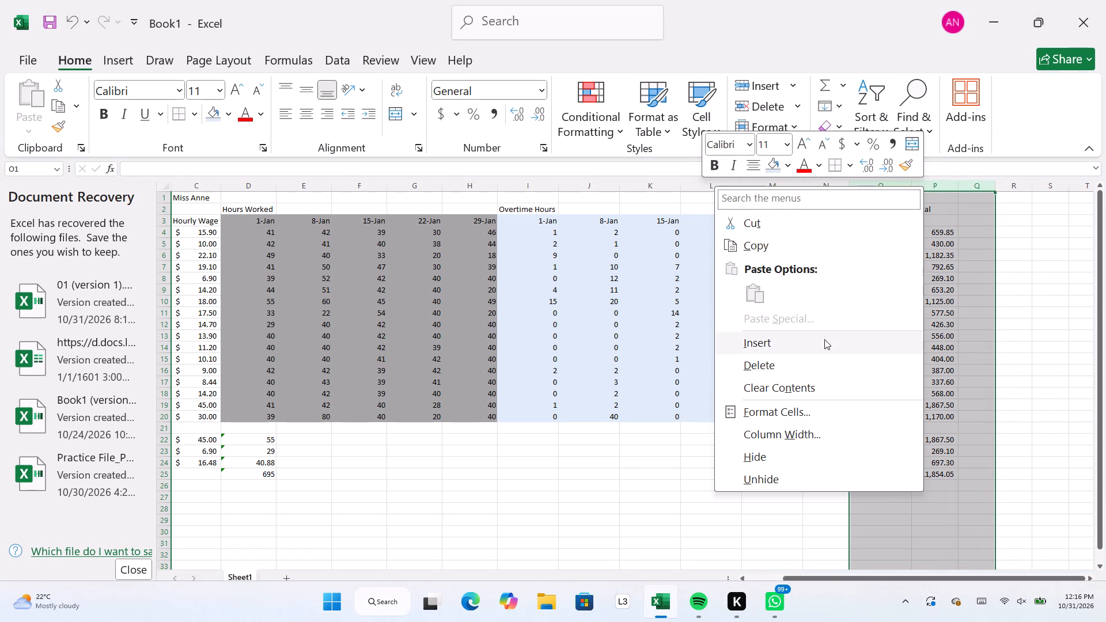
left_click(824, 339)
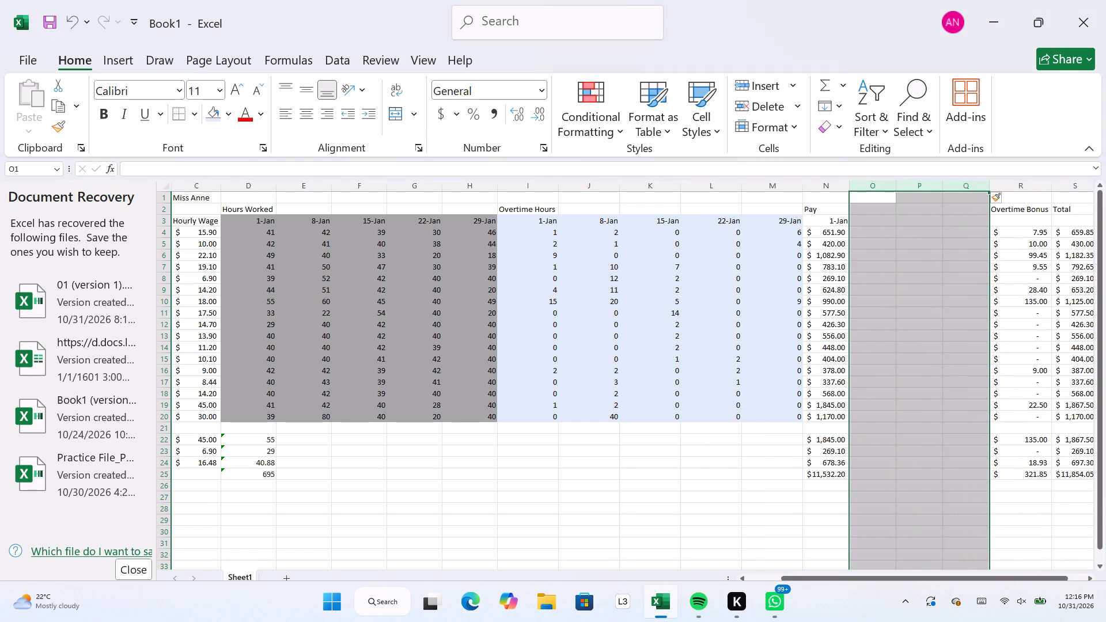
Enter the formula =N3+7 in O3 and fill it across to Q3 to continue the weekly Pay dates.
left_click(862, 222)
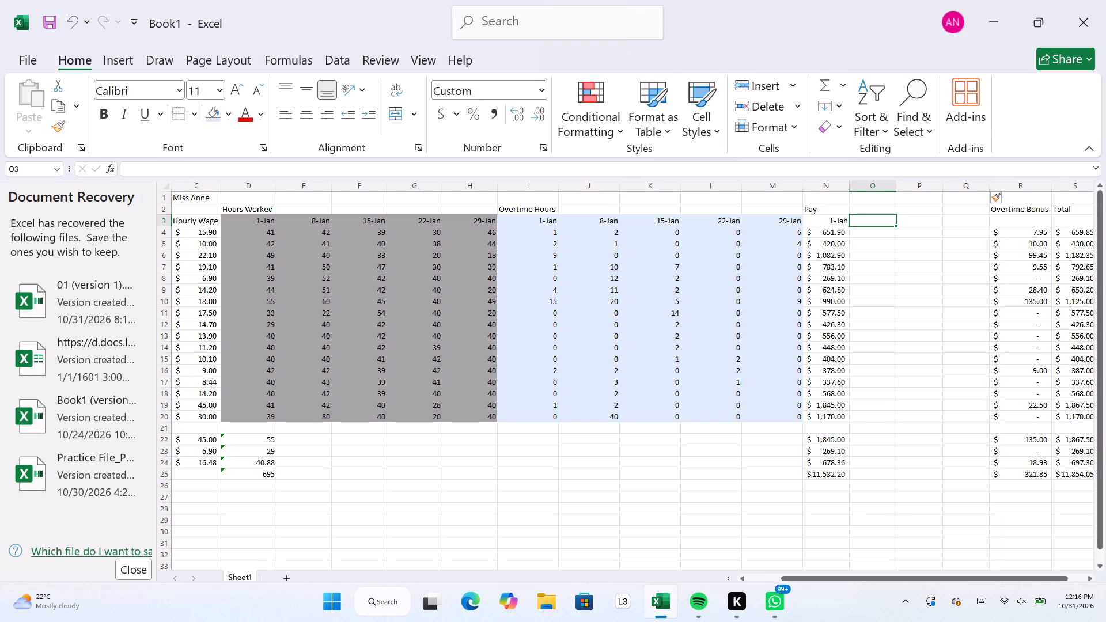
key("equal")
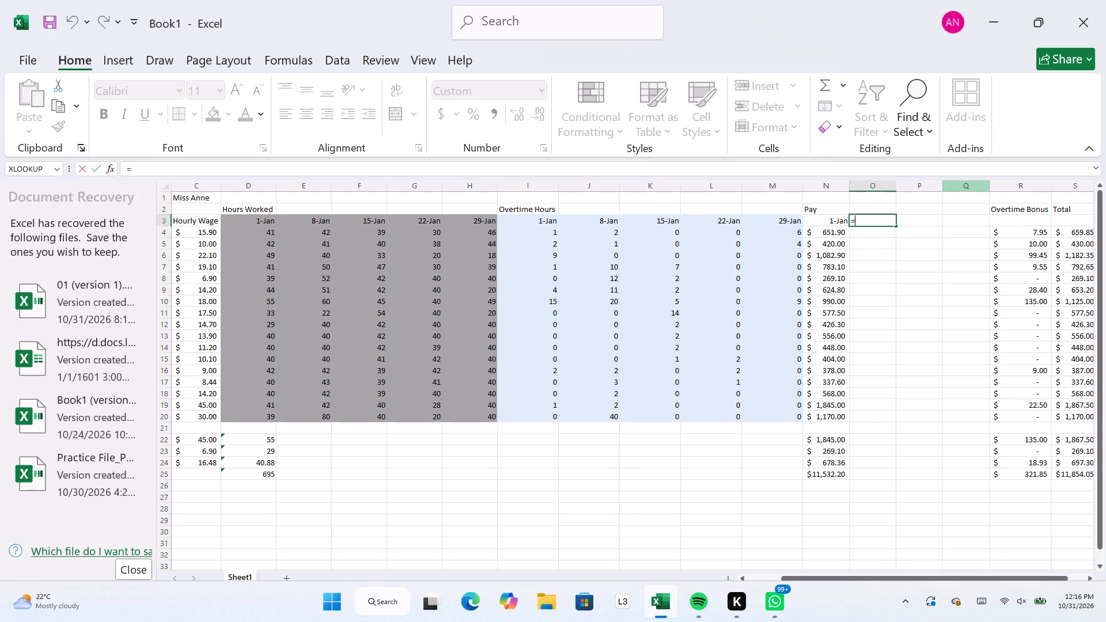
left_click(834, 220)
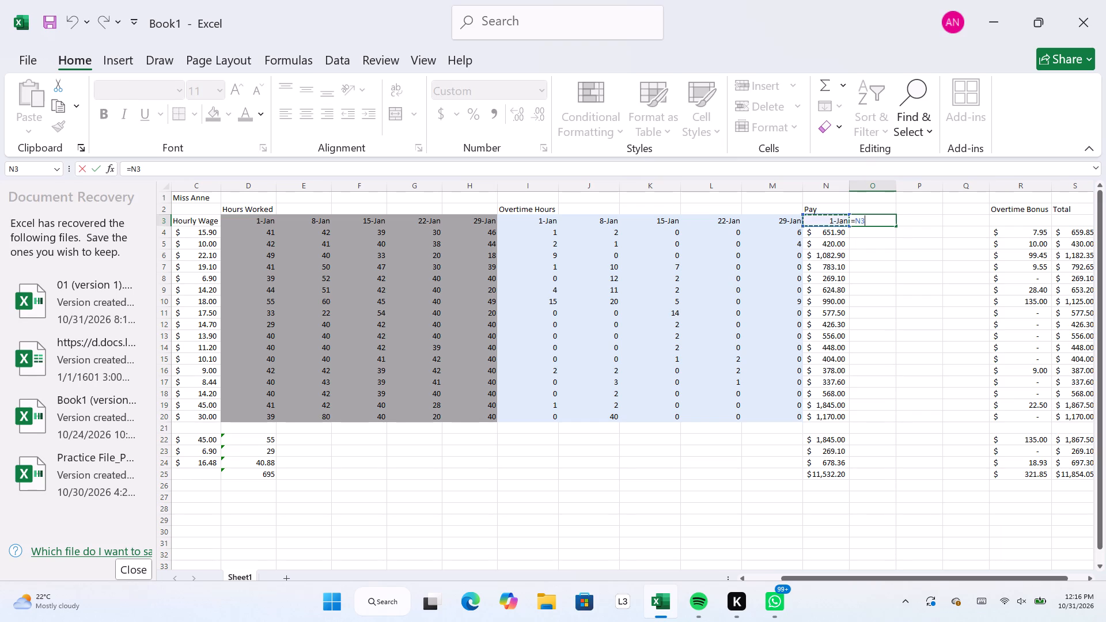
key("shift+plus")
key("7")
key("Return")
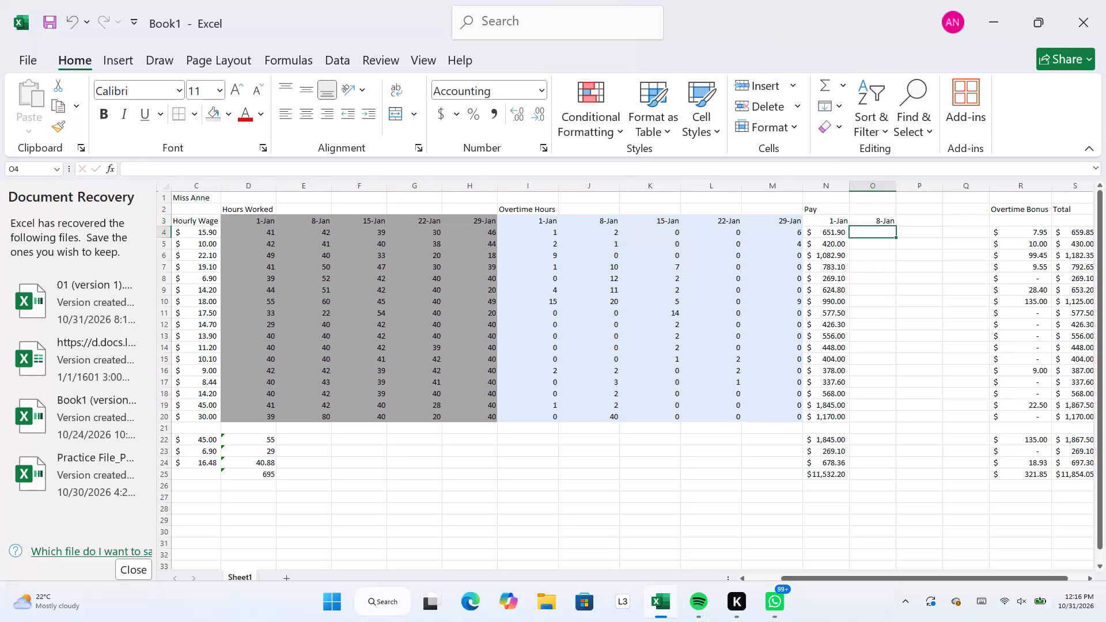
left_click(884, 219)
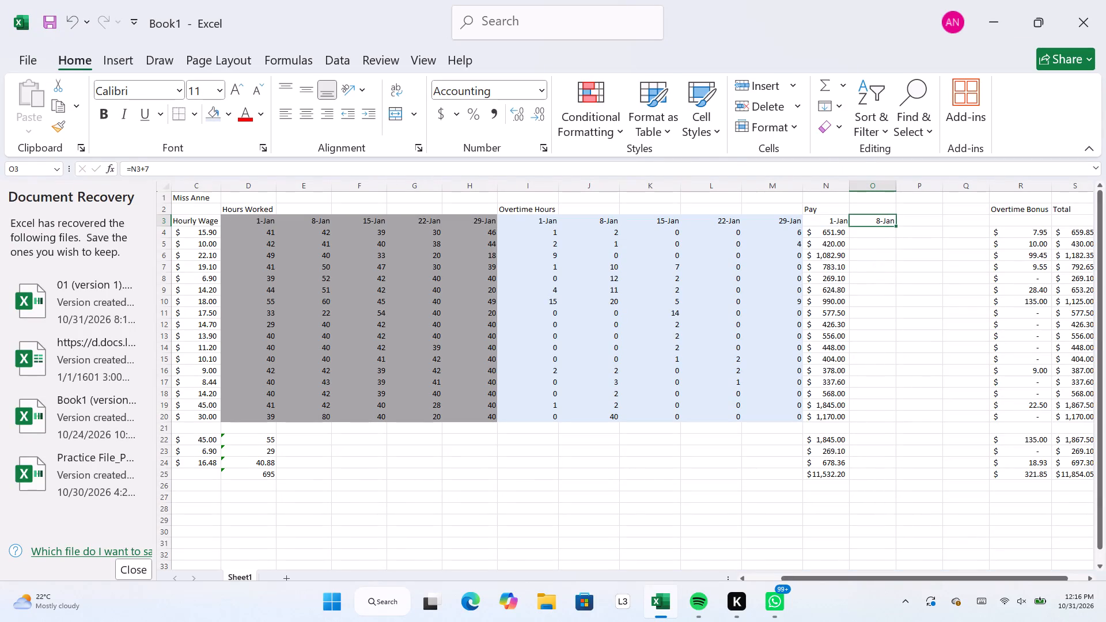
left_click_drag(896, 225, 984, 219)
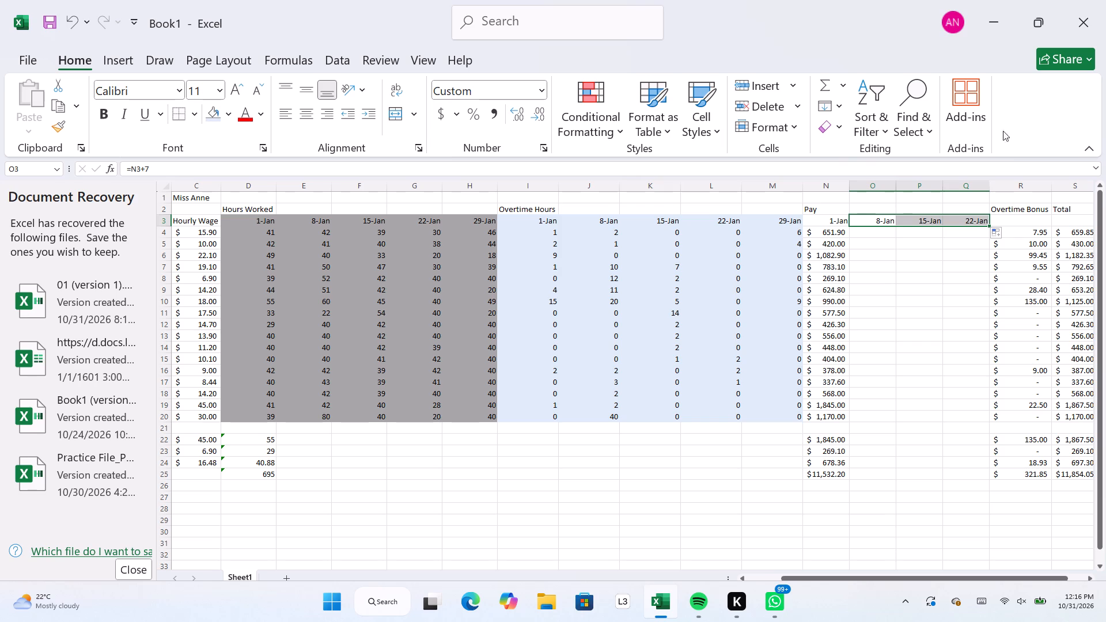
Insert one more blank column before Overtime Bonus and extend the weekly date formula from Q3 into R3.
left_click(1018, 183)
right_click(1018, 183)
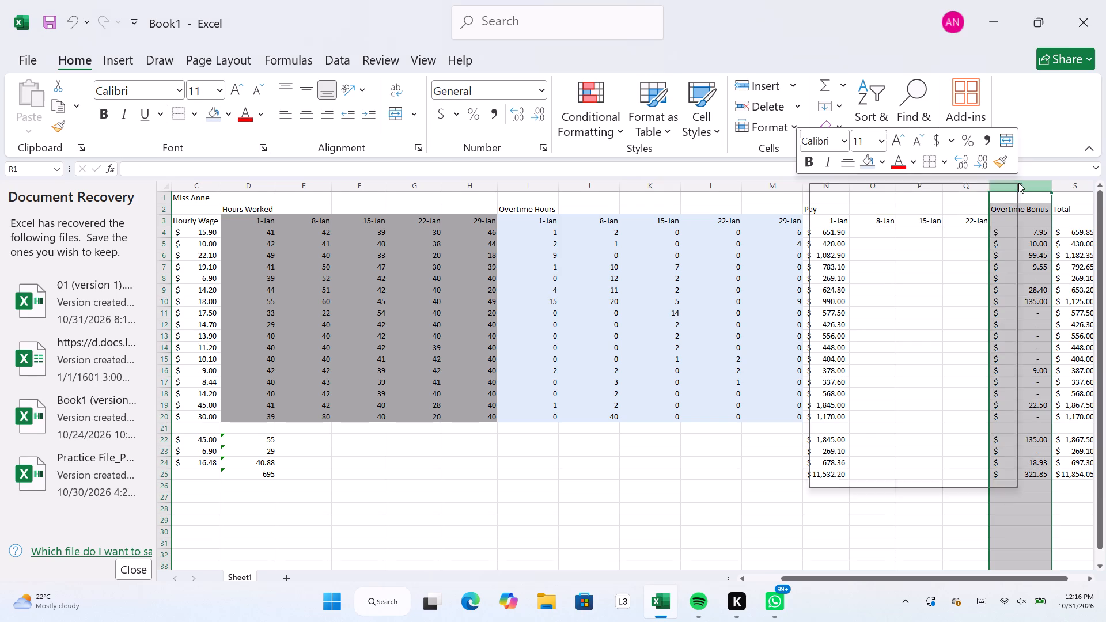
left_click(882, 338)
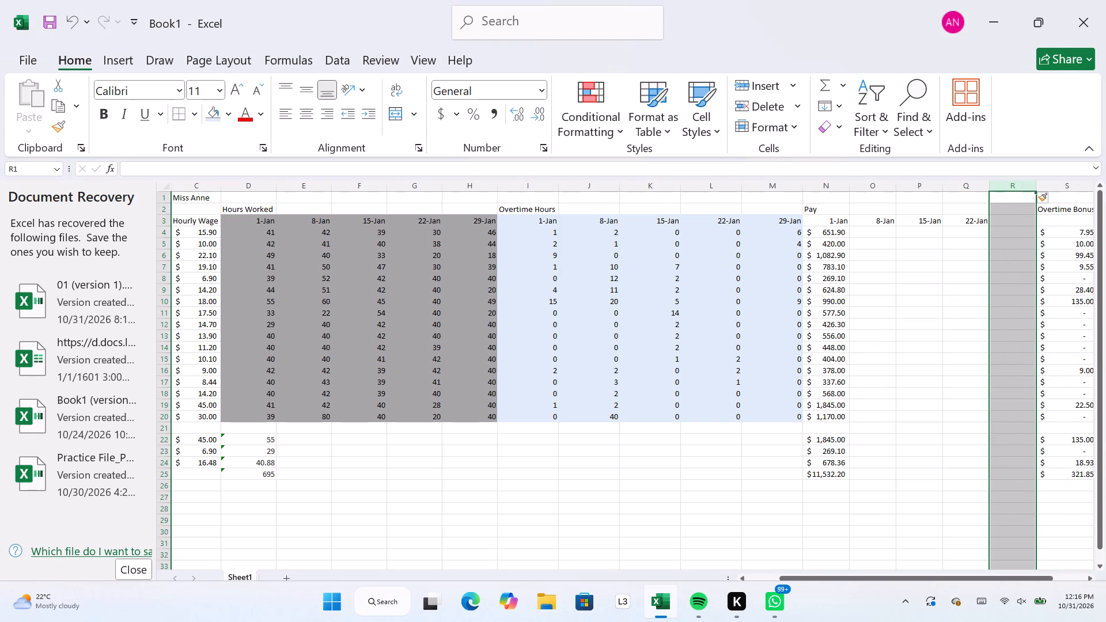
left_click(1001, 219)
left_click(969, 222)
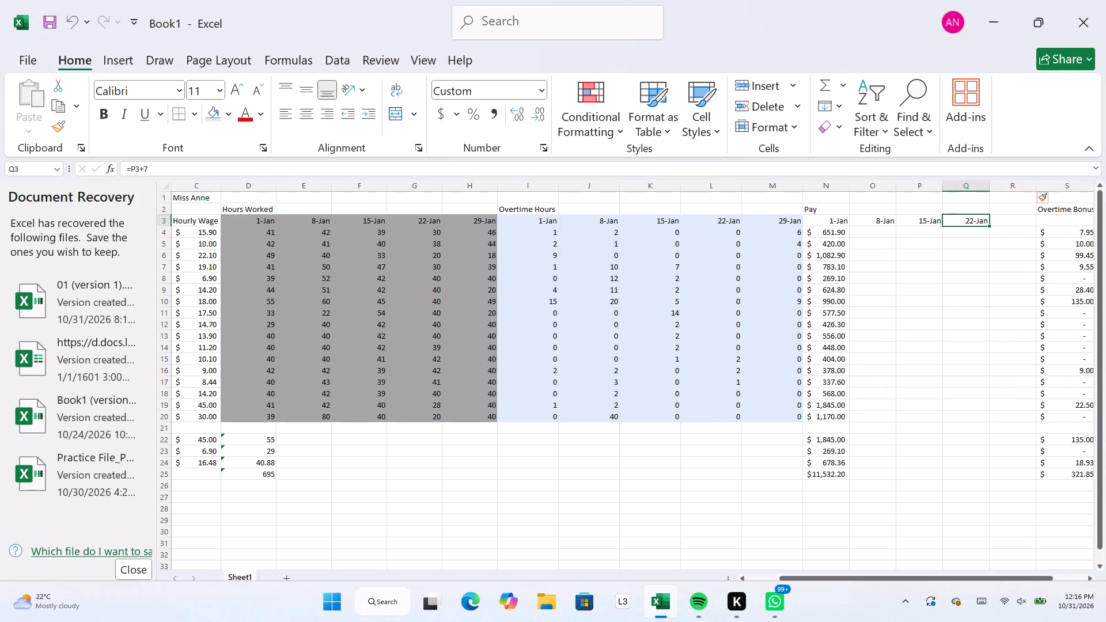
left_click_drag(988, 226, 1025, 221)
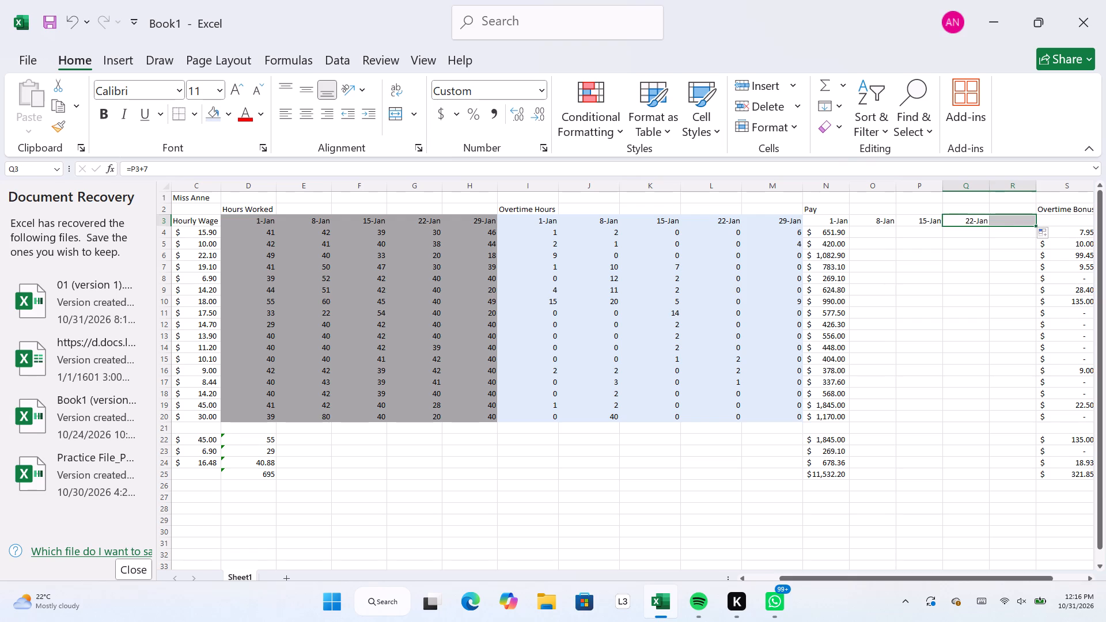
left_click(1019, 255)
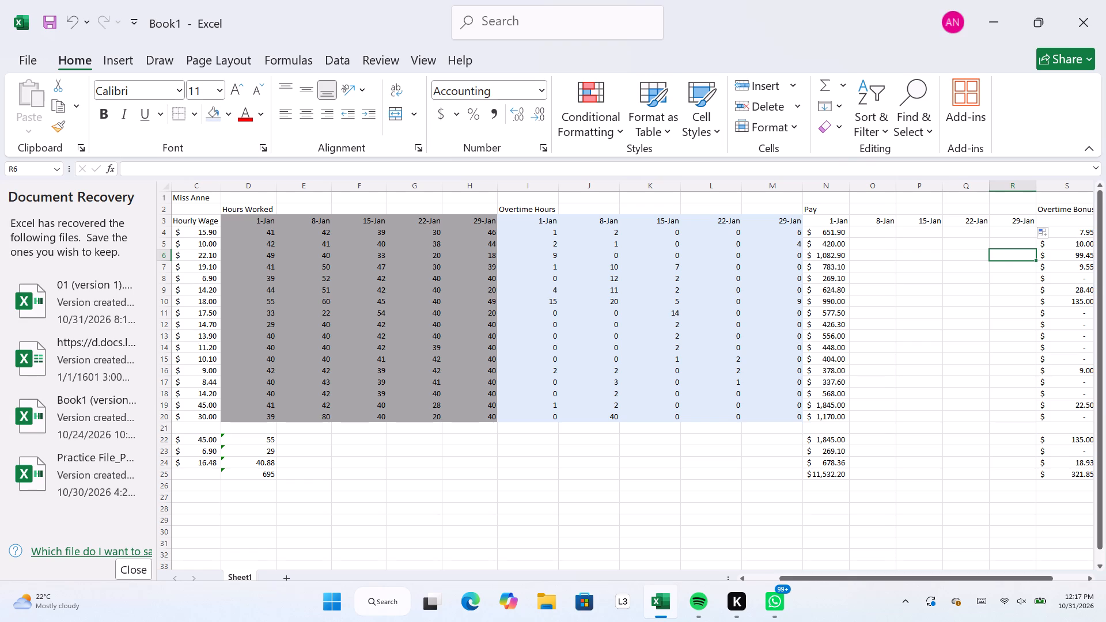
Copy the 1-Jan pay formulas in N4:N20 and paste them into the 8-Jan pay column starting at O4.
left_click(824, 234)
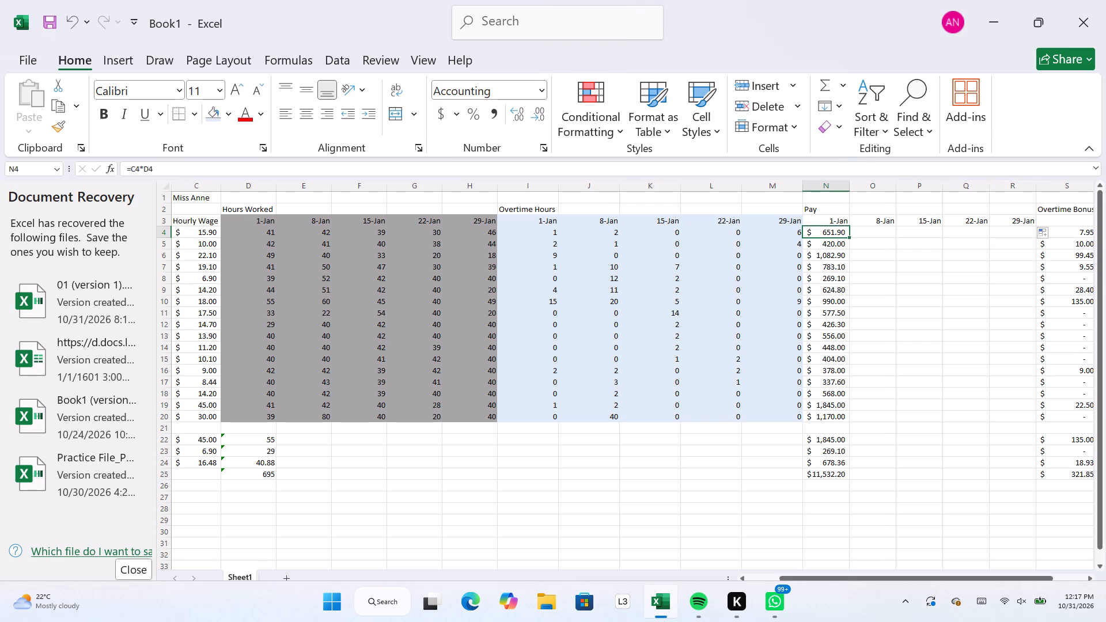
left_click_drag(813, 231, 823, 410)
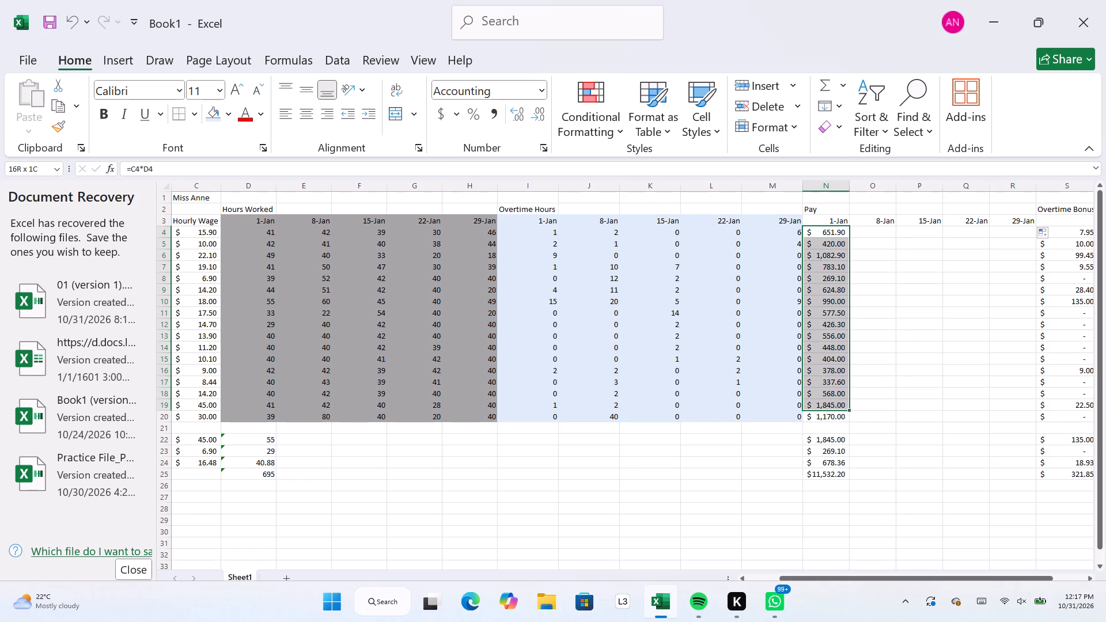
left_click_drag(823, 410, 823, 414)
right_click(823, 369)
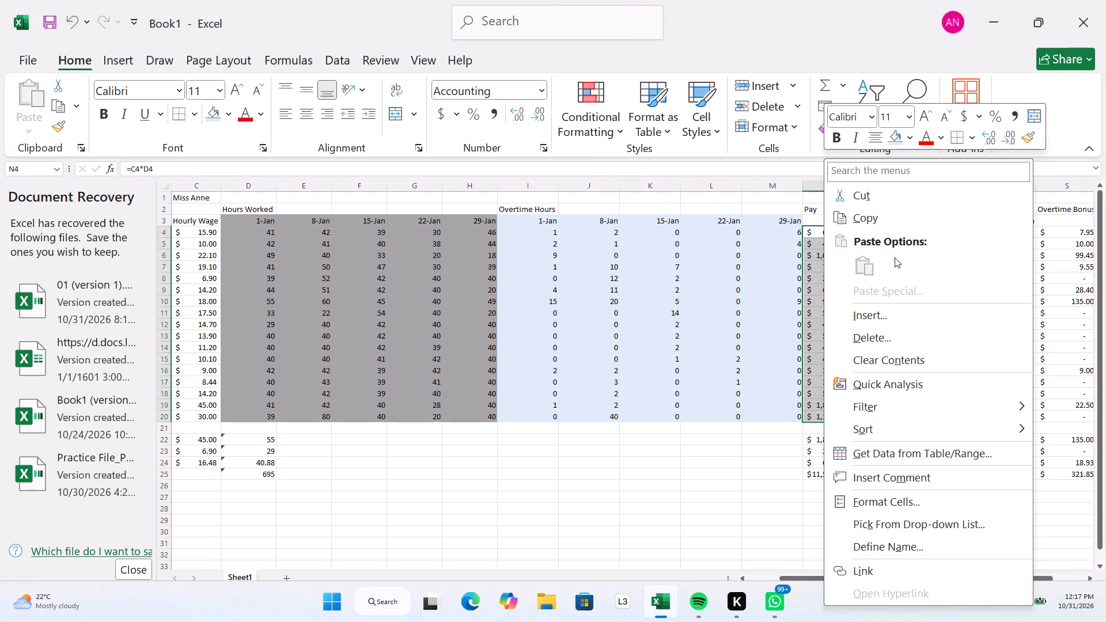
left_click(850, 215)
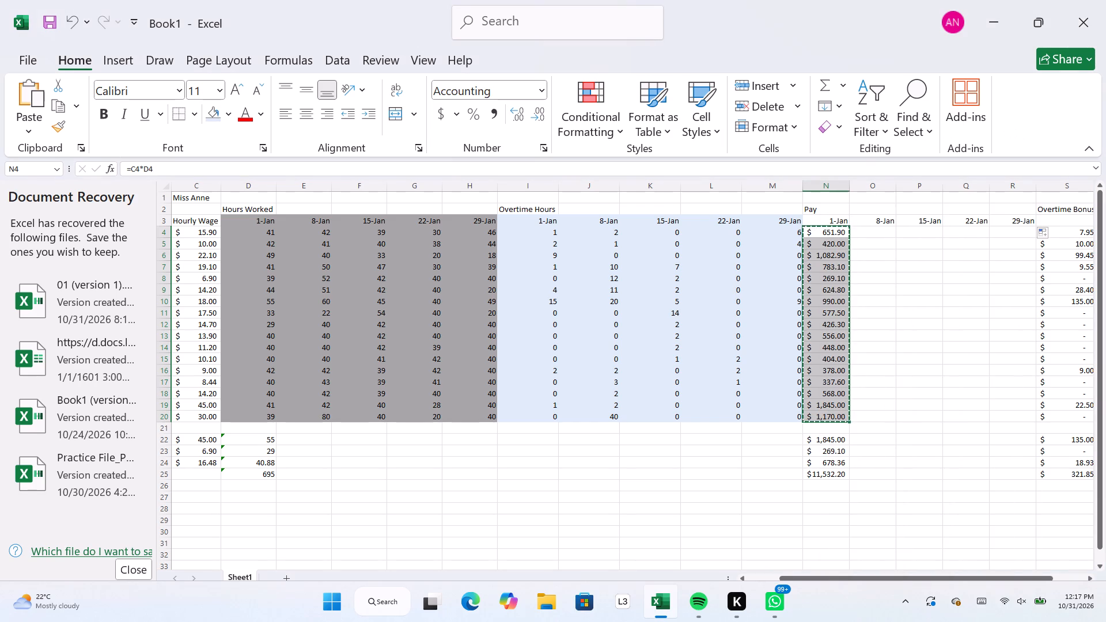
left_click(863, 235)
right_click(863, 235)
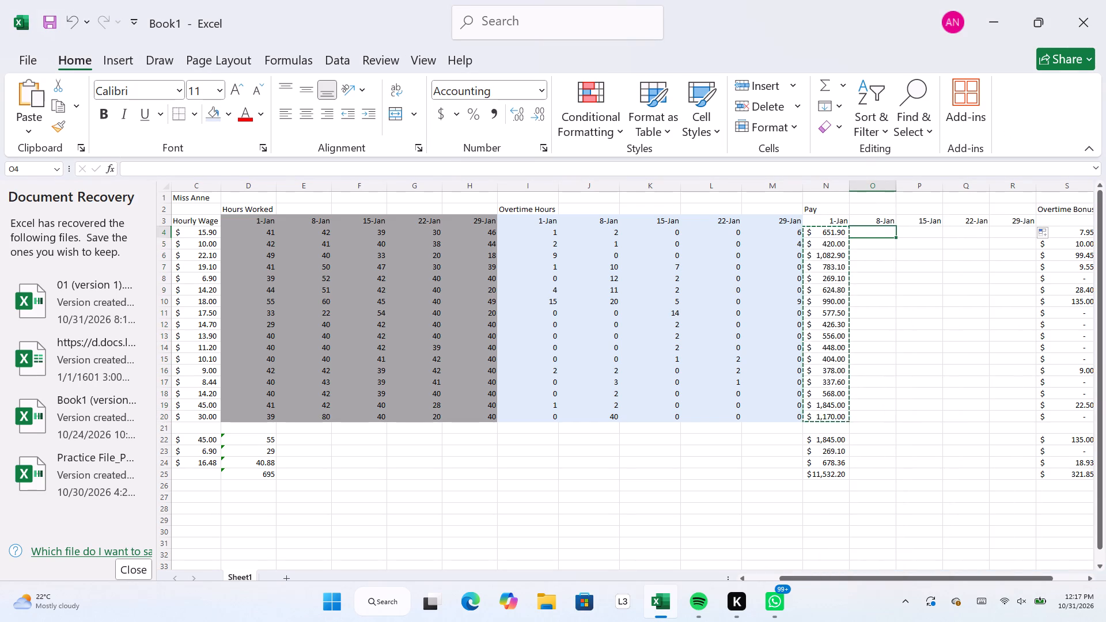
right_click(885, 230)
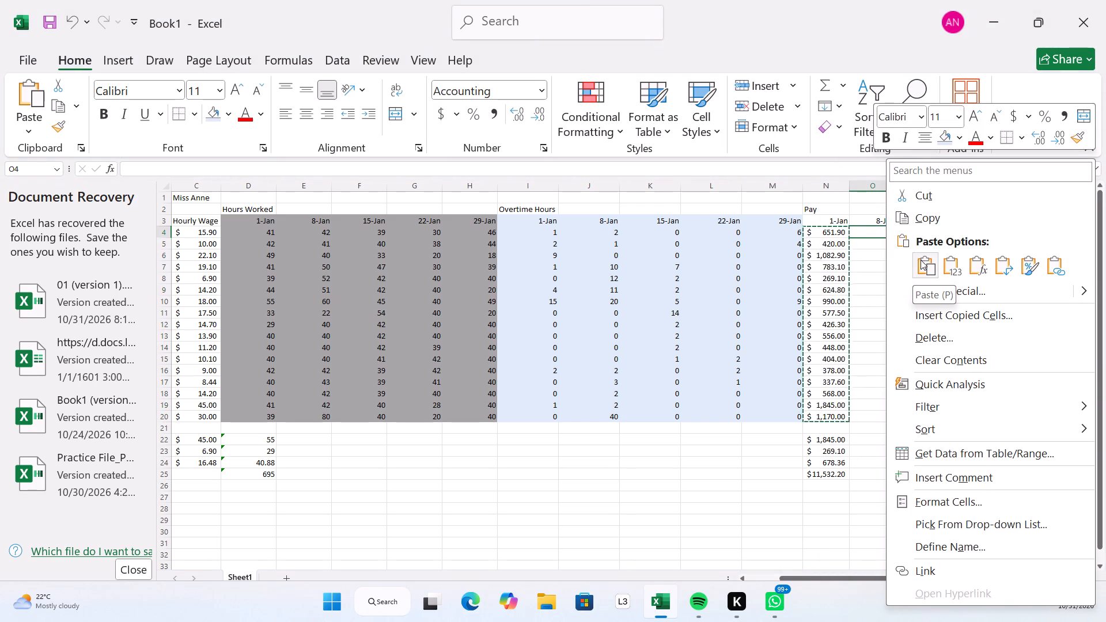
left_click(921, 260)
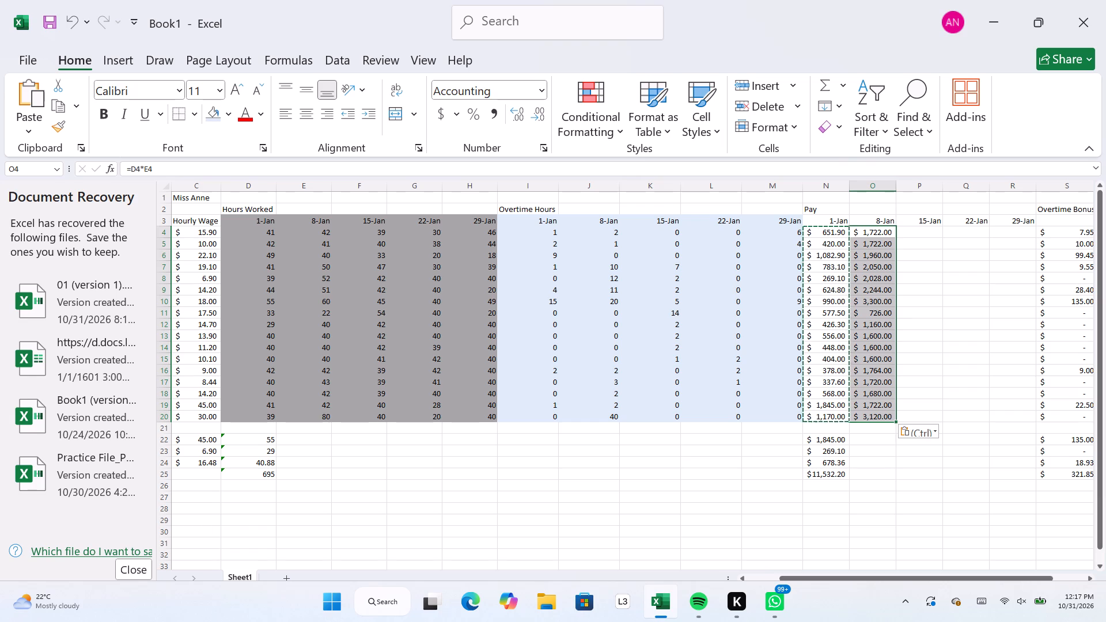
Open the 8-Jan pay formula in O4 for editing and examine its cell references.
double_click(880, 230)
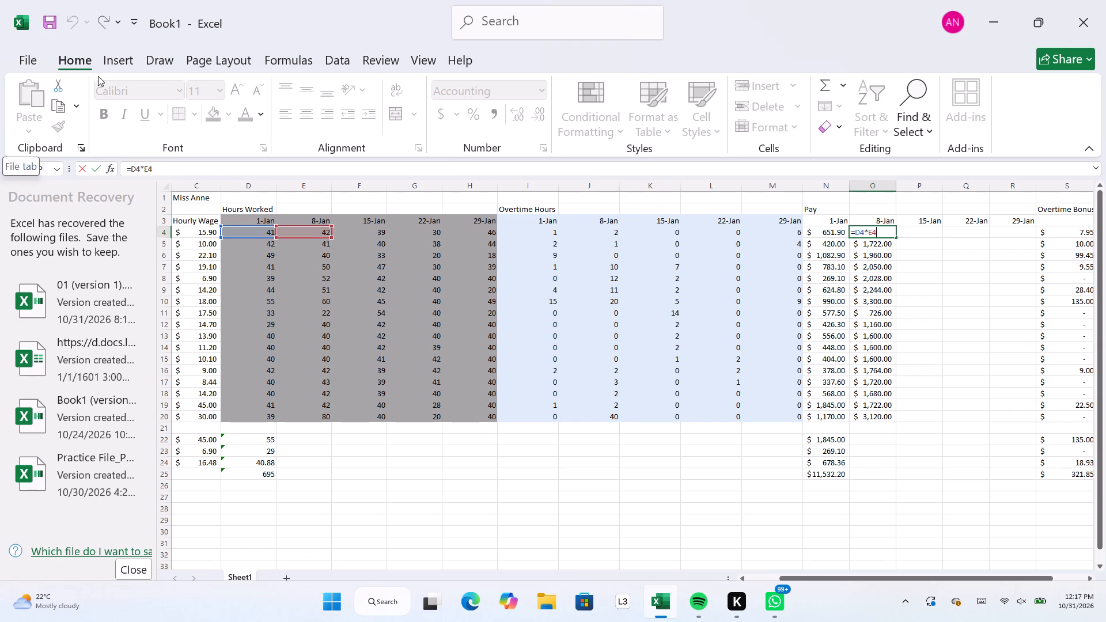
left_click(135, 63)
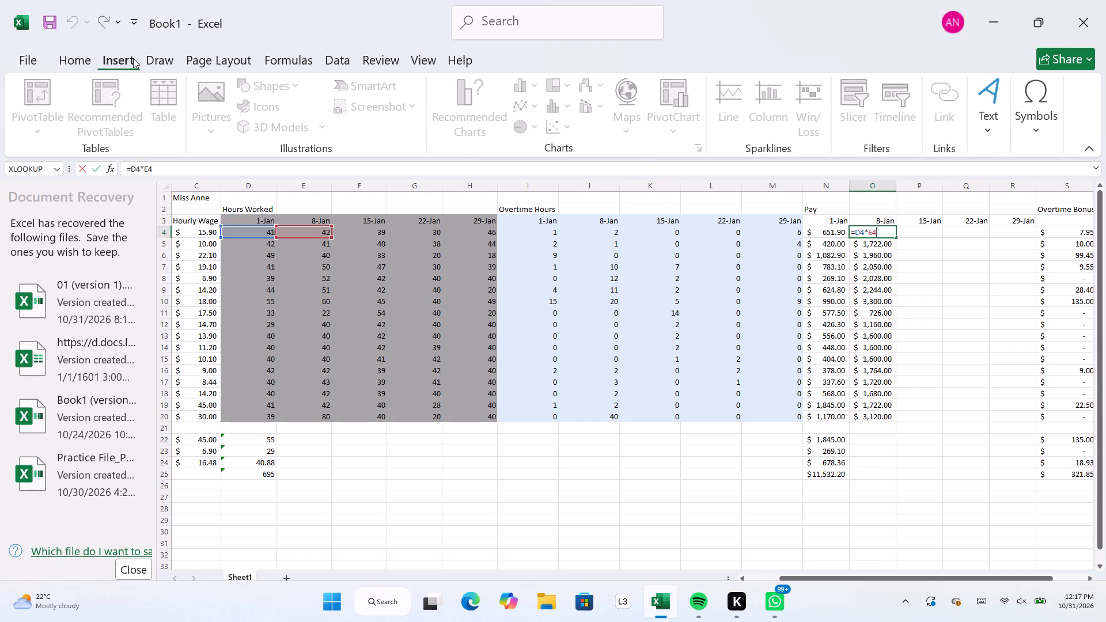
left_click(82, 56)
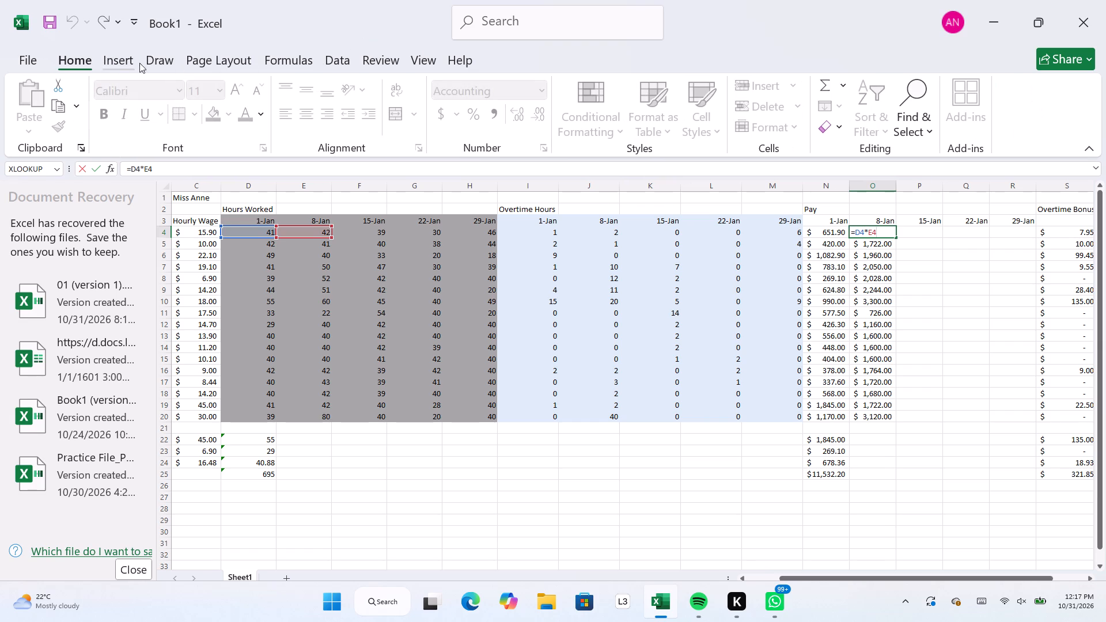